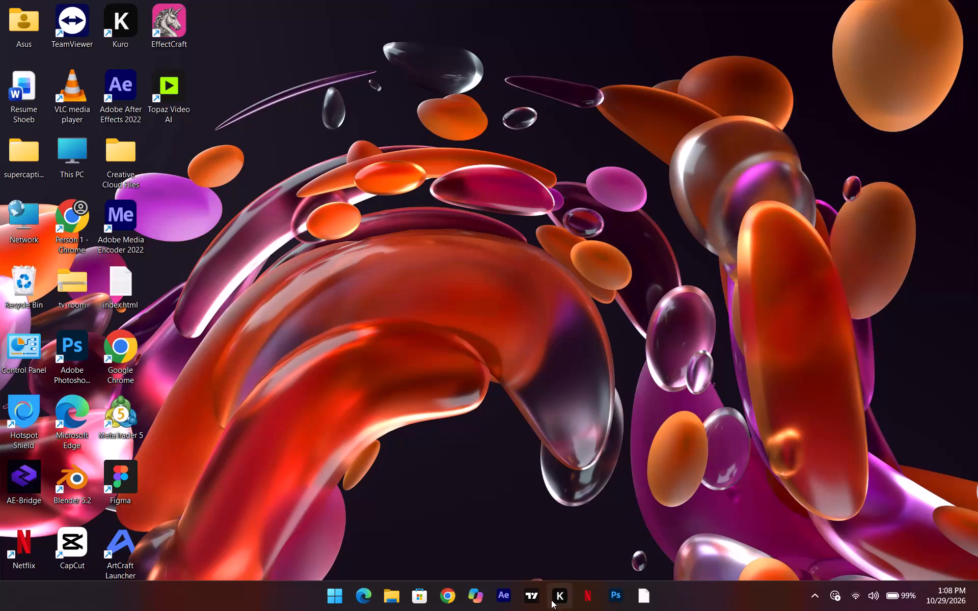
Open the TradingView desktop app.
{"action": "left_click", "coordinate": [542, 597]}
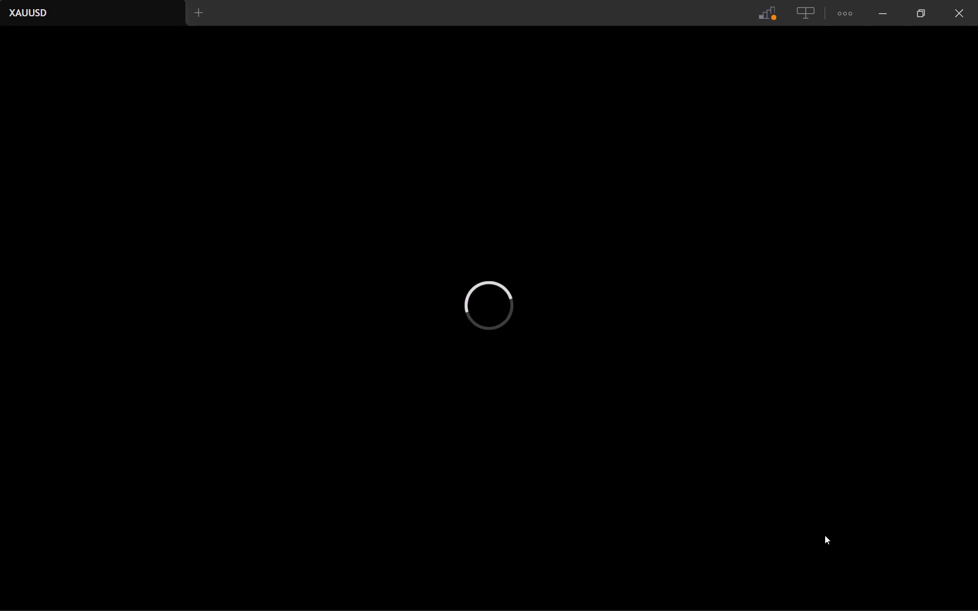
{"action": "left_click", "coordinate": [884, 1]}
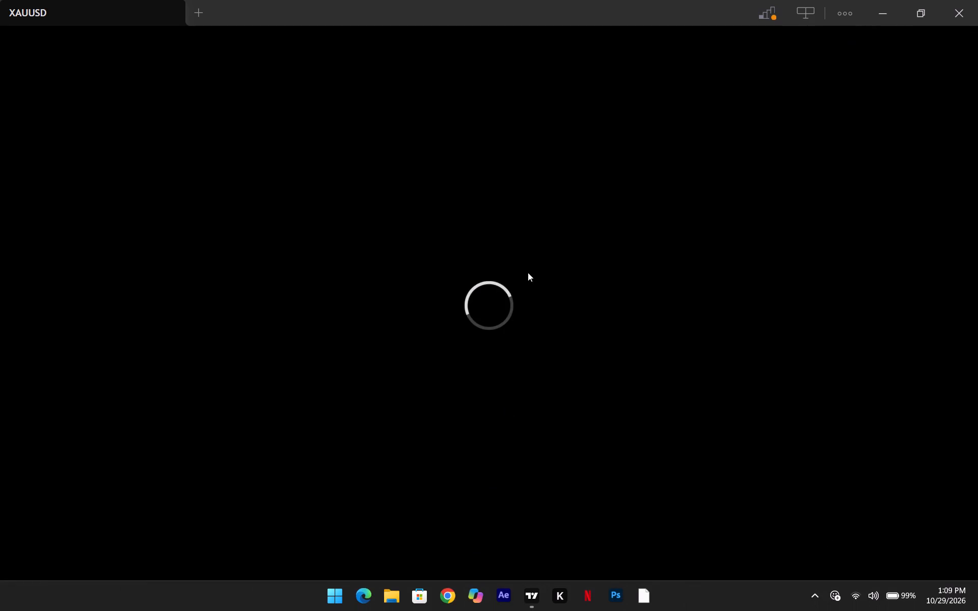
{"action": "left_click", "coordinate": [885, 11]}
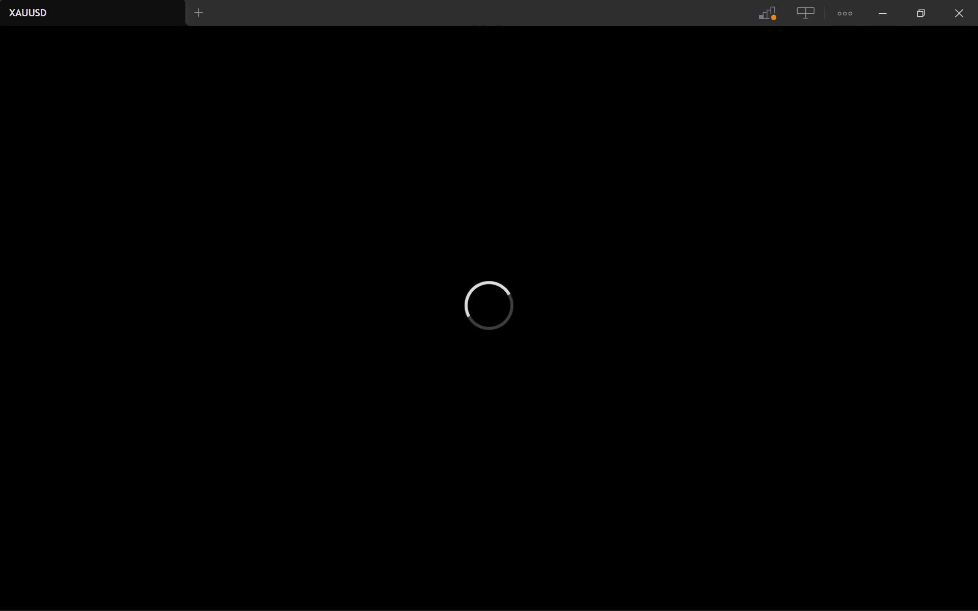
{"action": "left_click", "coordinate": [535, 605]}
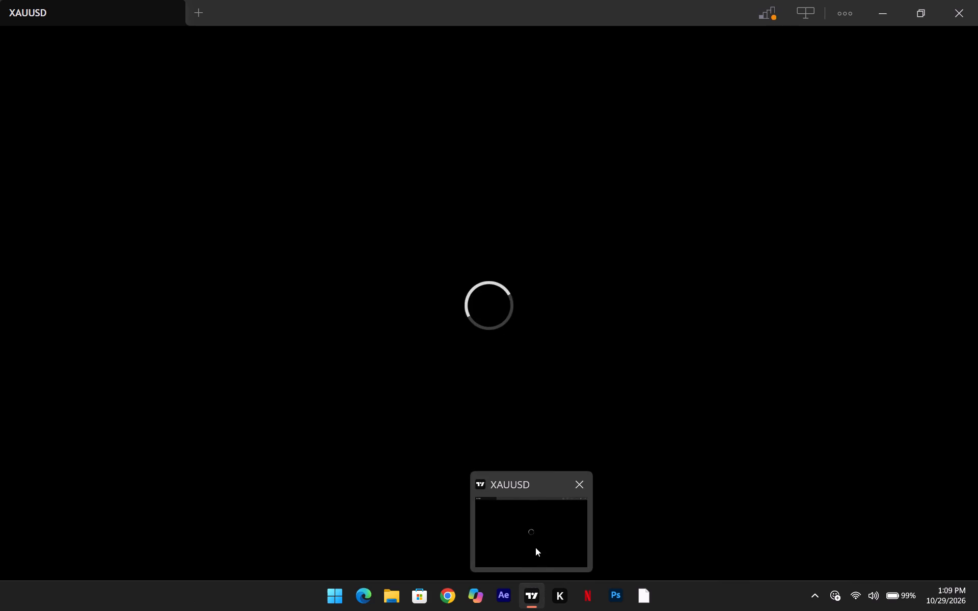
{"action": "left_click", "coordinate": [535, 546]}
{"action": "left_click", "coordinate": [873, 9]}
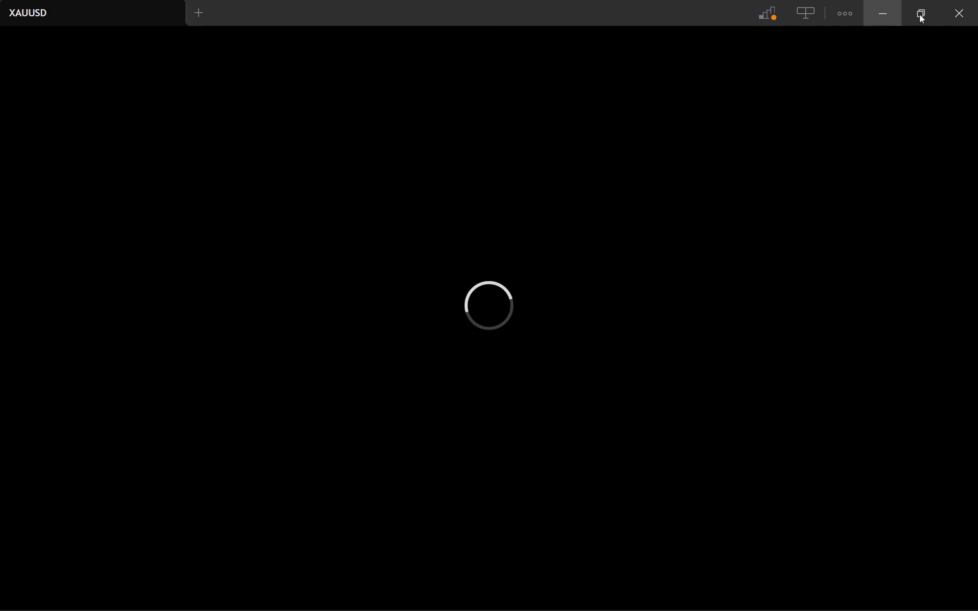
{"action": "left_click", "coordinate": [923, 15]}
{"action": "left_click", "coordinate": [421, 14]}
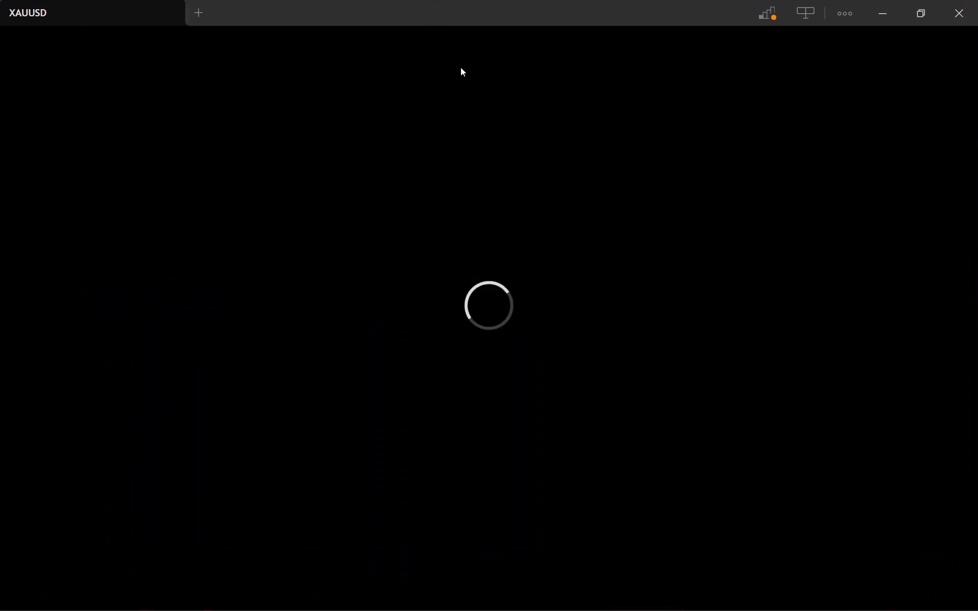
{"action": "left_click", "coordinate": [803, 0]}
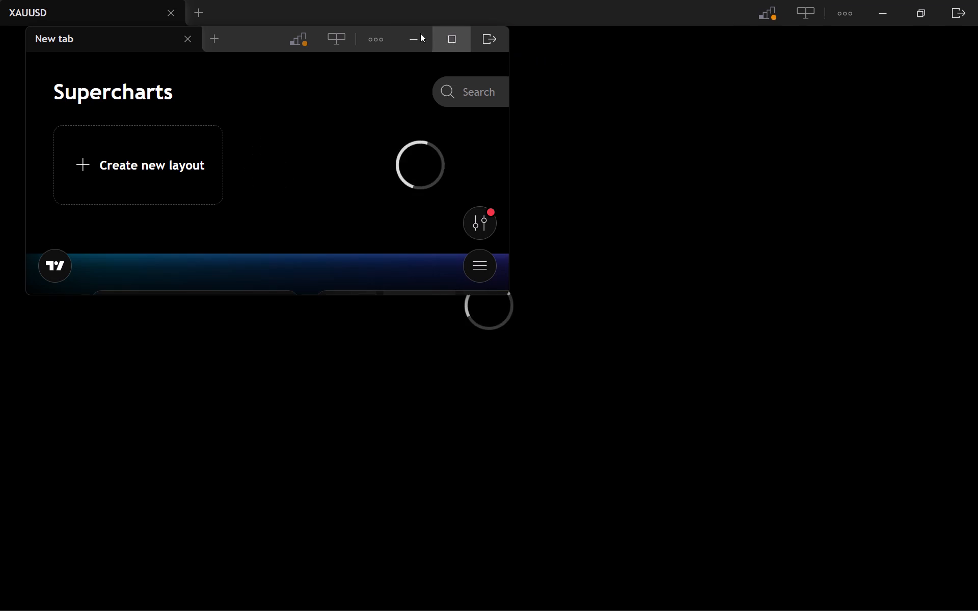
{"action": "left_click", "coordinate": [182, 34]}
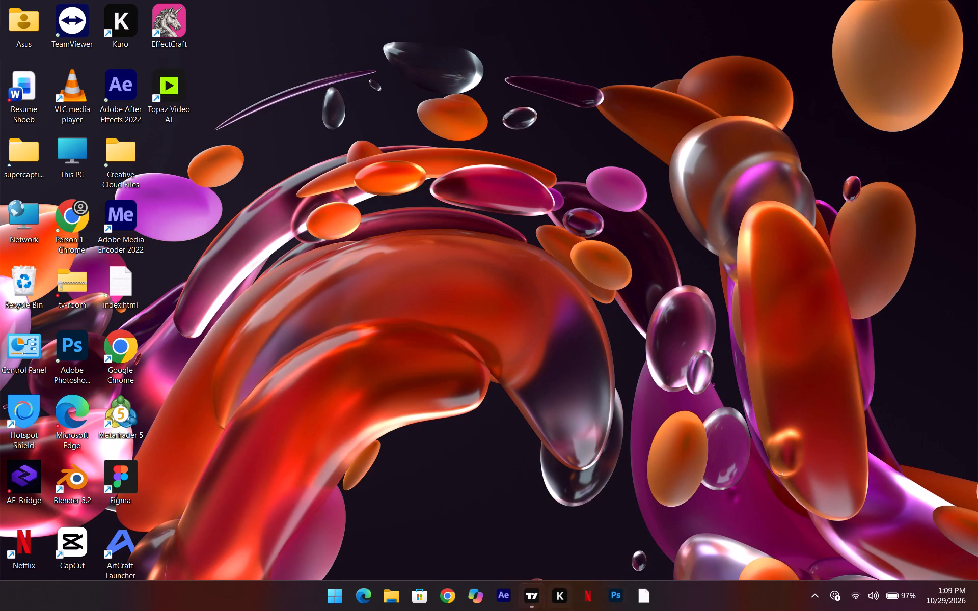
Bring the TradingView window back up and reset the view of the 15-minute XAUUSD chart.
{"action": "left_click", "coordinate": [532, 559]}
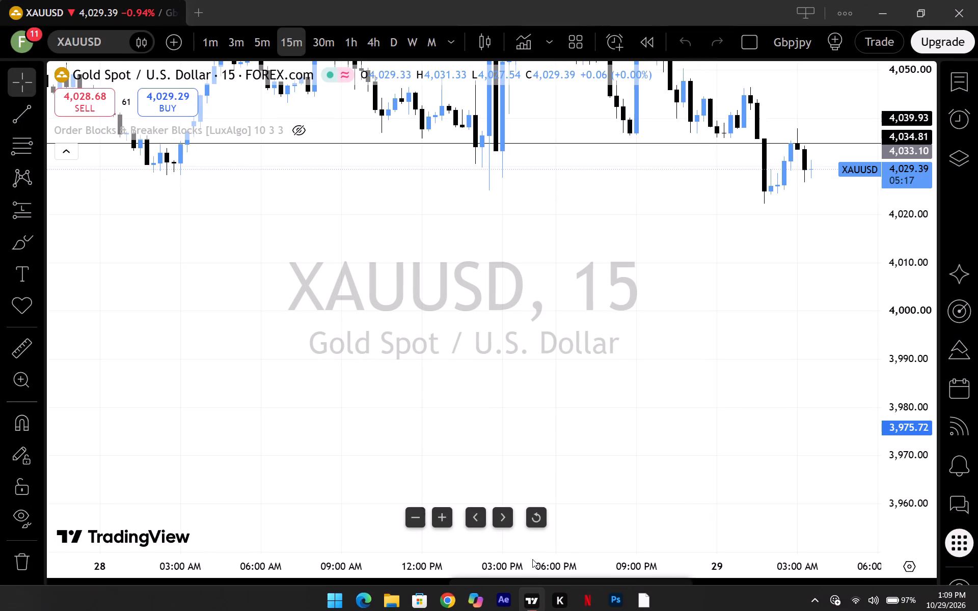
{"action": "right_click", "coordinate": [655, 393]}
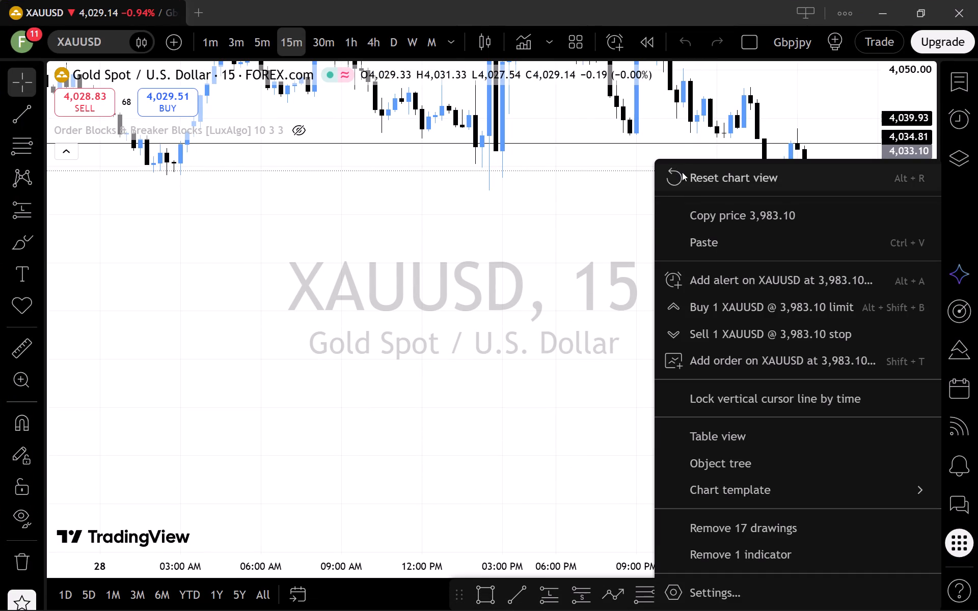
{"action": "left_click", "coordinate": [683, 173]}
Examine the recent XAUUSD price action on the 15-minute chart, covering the last few days of candles.
{"action": "scroll", "coordinate": [916, 392], "scroll_direction": "down", "scroll_amount": 2}
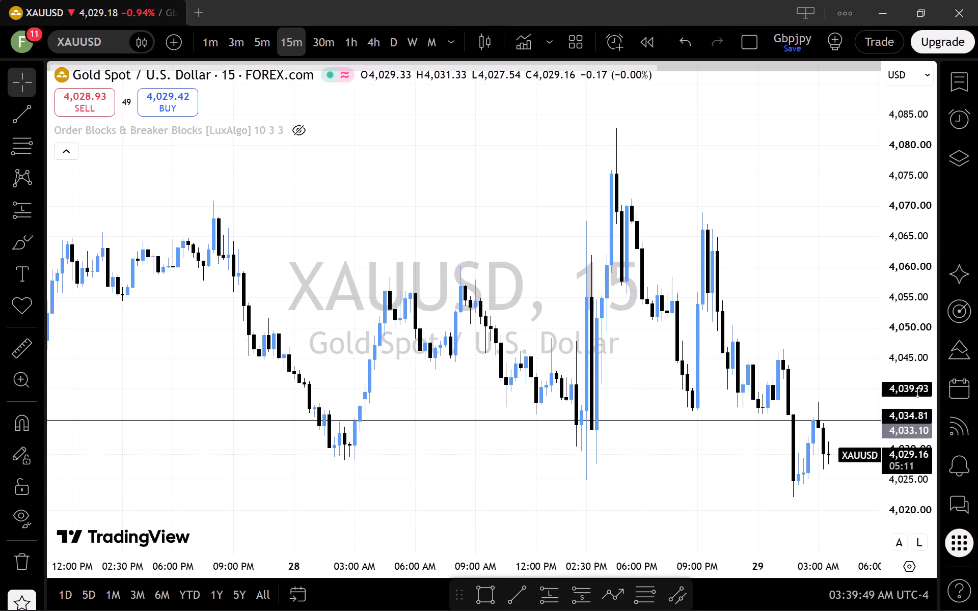
{"action": "scroll", "coordinate": [917, 392], "scroll_direction": "down", "scroll_amount": 4}
{"action": "scroll", "coordinate": [693, 434], "scroll_direction": "up", "scroll_amount": 2}
{"action": "left_click_drag", "start_coordinate": [768, 492], "coordinate": [619, 366]}
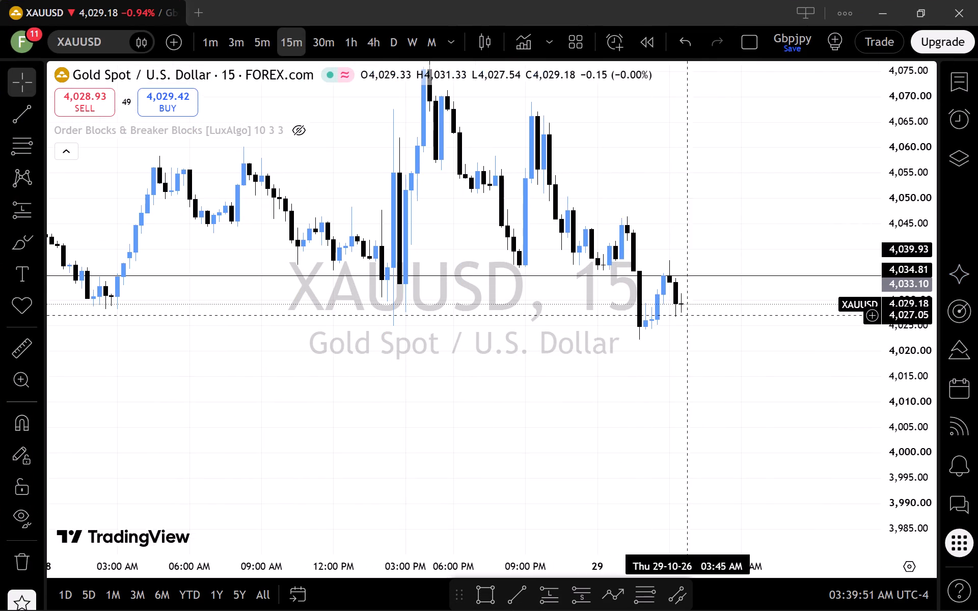
{"action": "scroll", "coordinate": [698, 314], "scroll_direction": "down", "scroll_amount": 3}
{"action": "scroll", "coordinate": [918, 311], "scroll_direction": "down", "scroll_amount": 6}
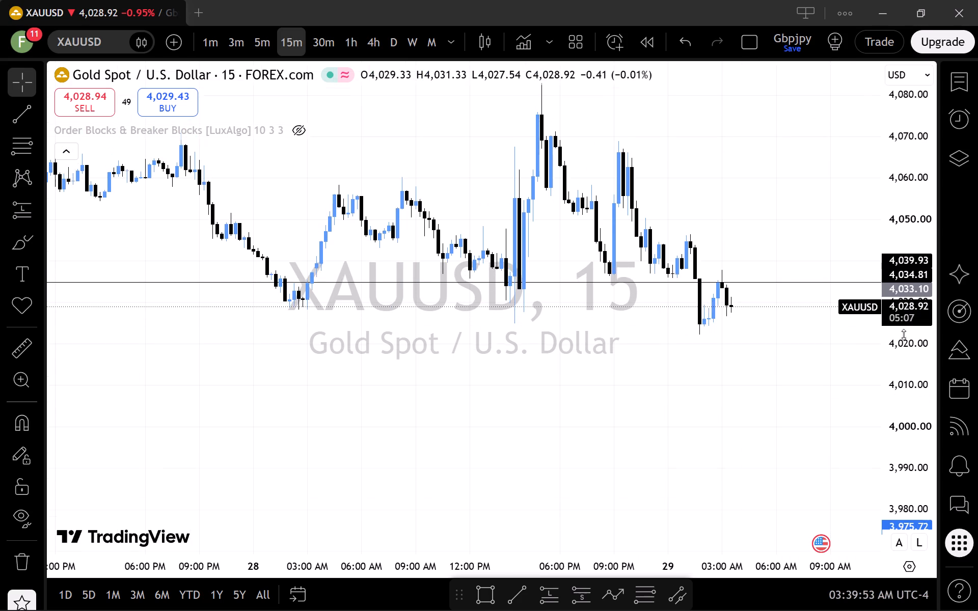
{"action": "scroll", "coordinate": [768, 368], "scroll_direction": "down", "scroll_amount": 5}
{"action": "scroll", "coordinate": [767, 368], "scroll_direction": "up", "scroll_amount": 3}
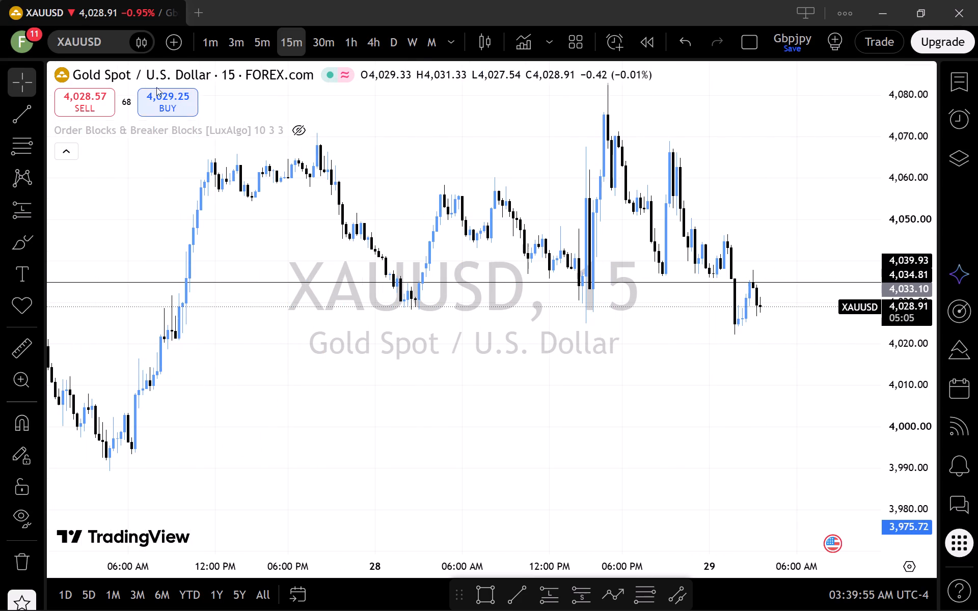
Open the symbol search and look through the XAUUSD listings from the different data providers.
{"action": "left_click", "coordinate": [100, 23]}
{"action": "left_click", "coordinate": [102, 33]}
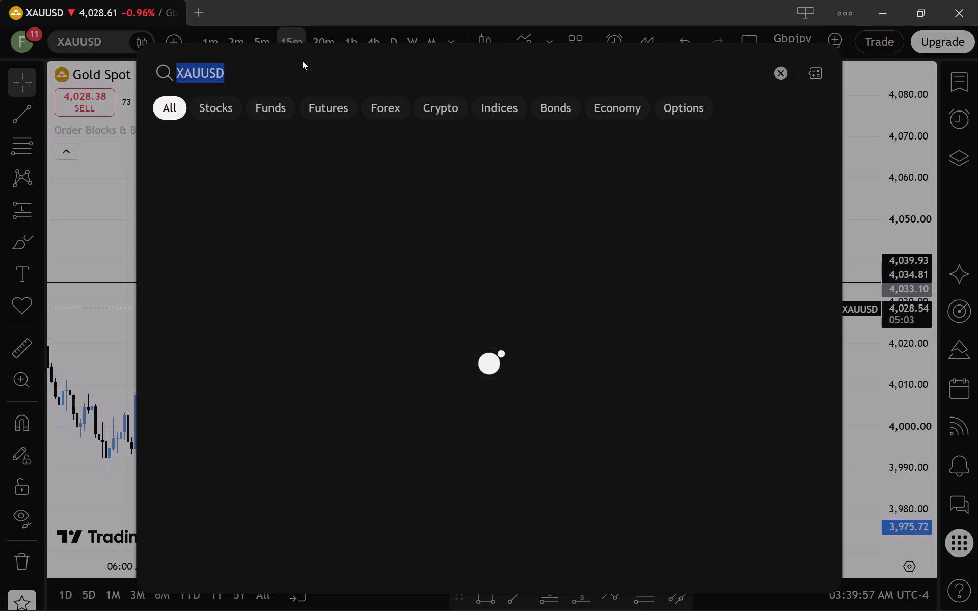
{"action": "left_click", "coordinate": [302, 61]}
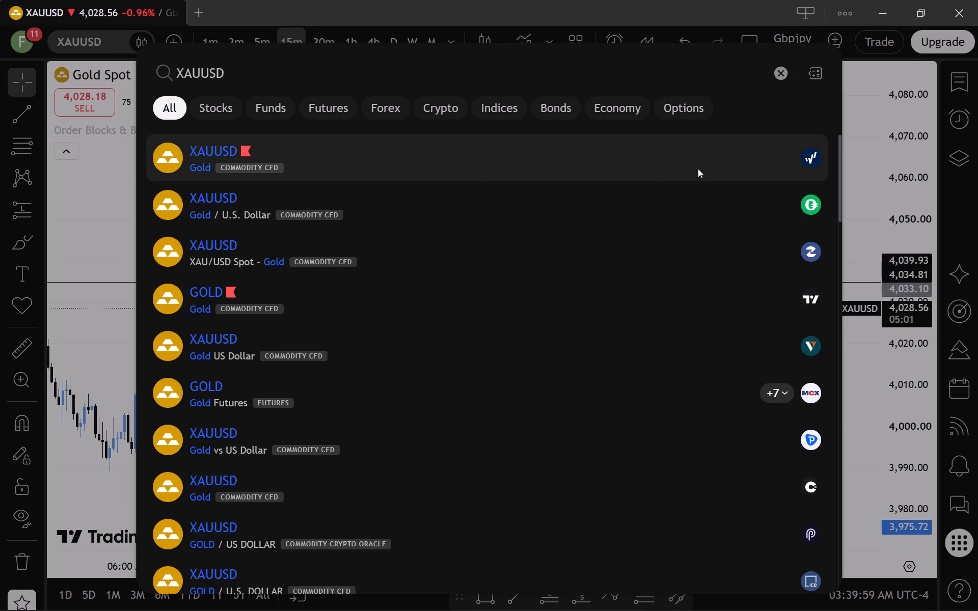
{"action": "scroll", "coordinate": [724, 305], "scroll_direction": "up", "scroll_amount": 3}
{"action": "scroll", "coordinate": [727, 305], "scroll_direction": "down", "scroll_amount": 2}
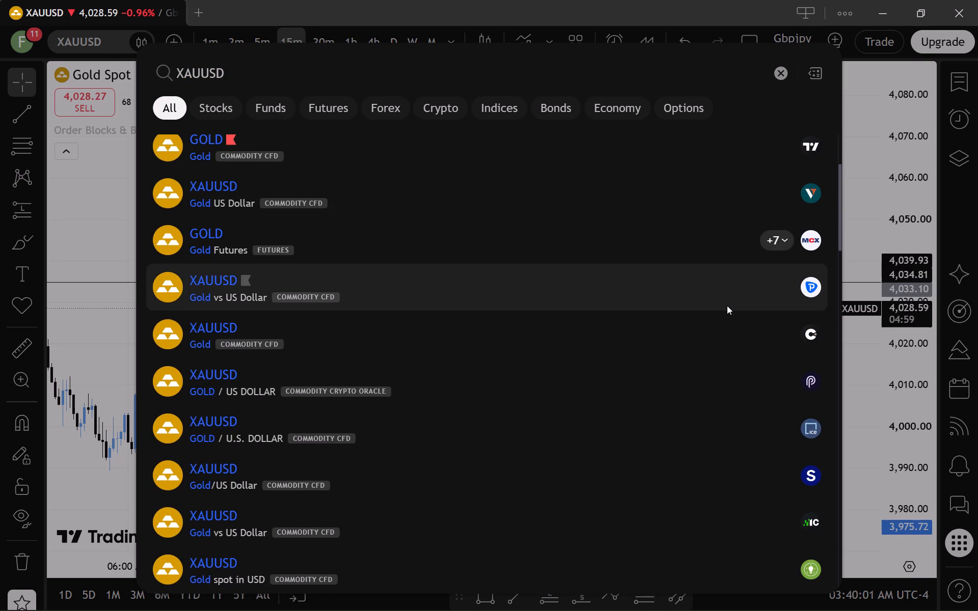
{"action": "scroll", "coordinate": [727, 305], "scroll_direction": "down", "scroll_amount": 4}
{"action": "scroll", "coordinate": [727, 305], "scroll_direction": "up", "scroll_amount": 8}
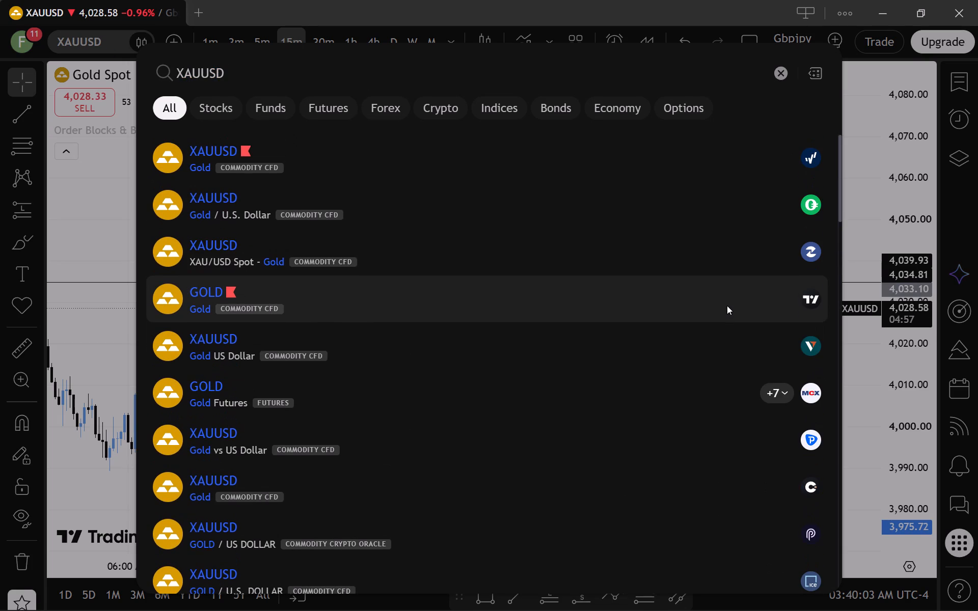
{"action": "scroll", "coordinate": [727, 305], "scroll_direction": "up", "scroll_amount": 4}
Clear the symbol search and look through the general list of symbols.
{"action": "left_click", "coordinate": [777, 73]}
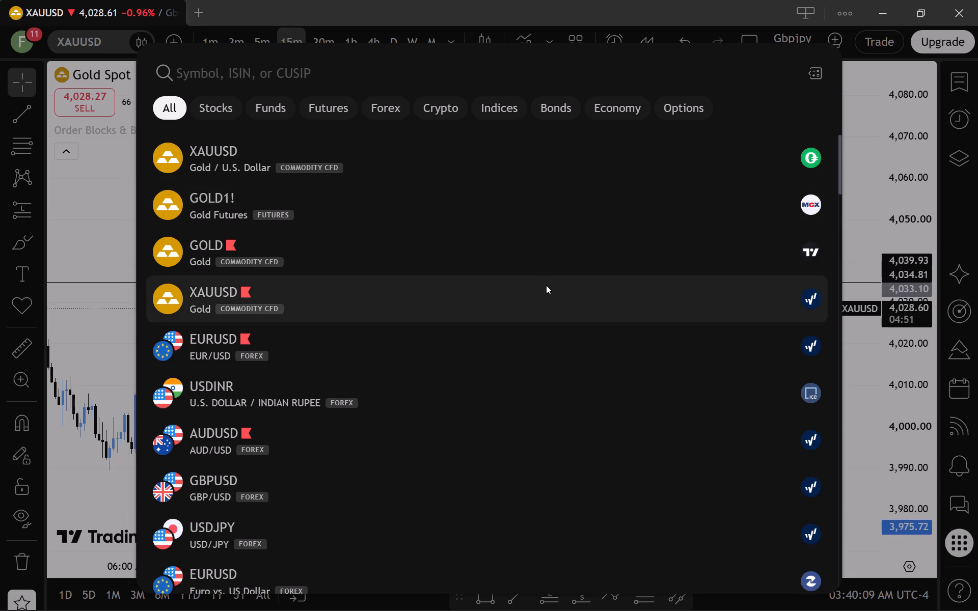
{"action": "scroll", "coordinate": [546, 285], "scroll_direction": "down", "scroll_amount": 6}
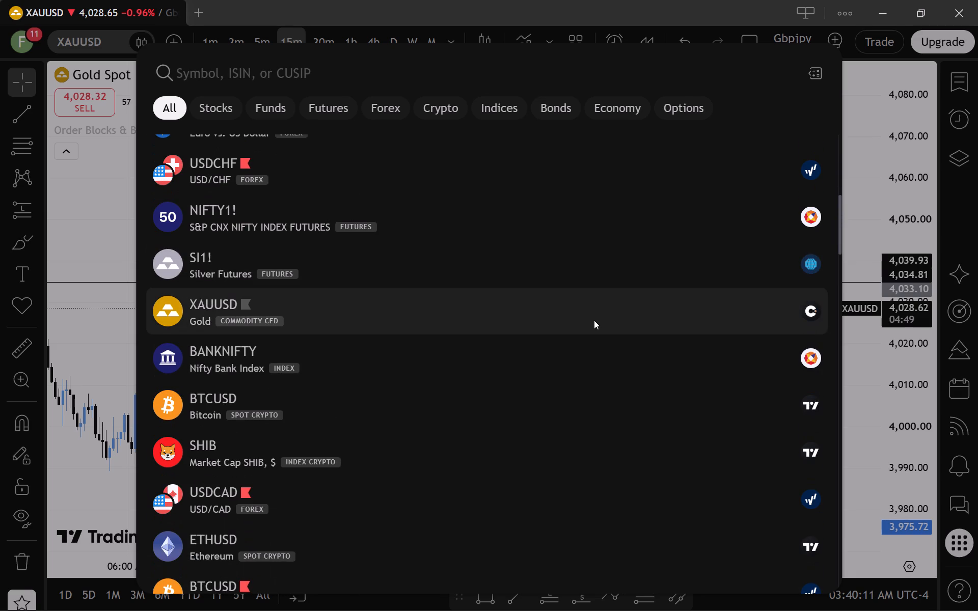
{"action": "scroll", "coordinate": [594, 320], "scroll_direction": "down", "scroll_amount": 3}
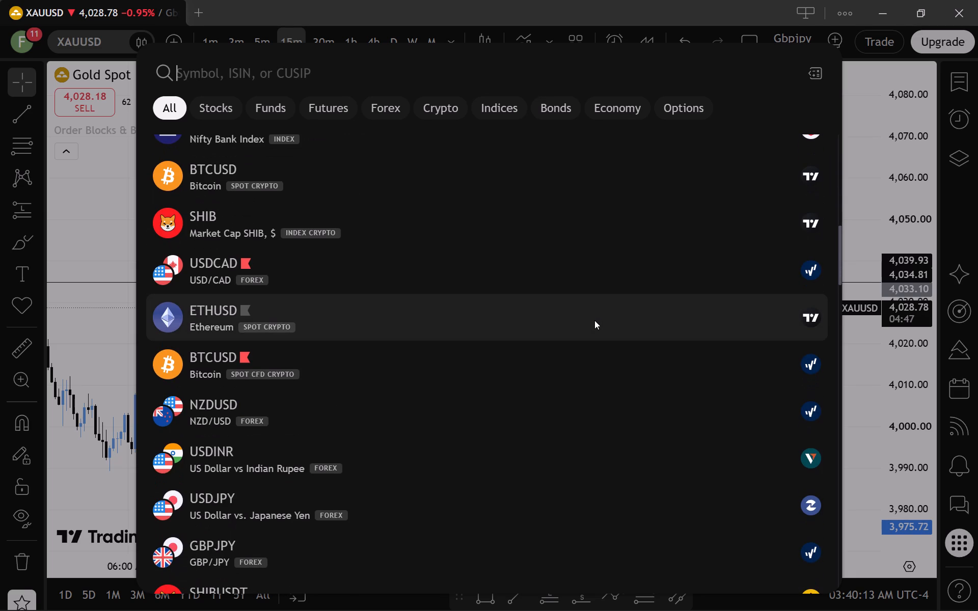
{"action": "scroll", "coordinate": [594, 320], "scroll_direction": "down", "scroll_amount": 8}
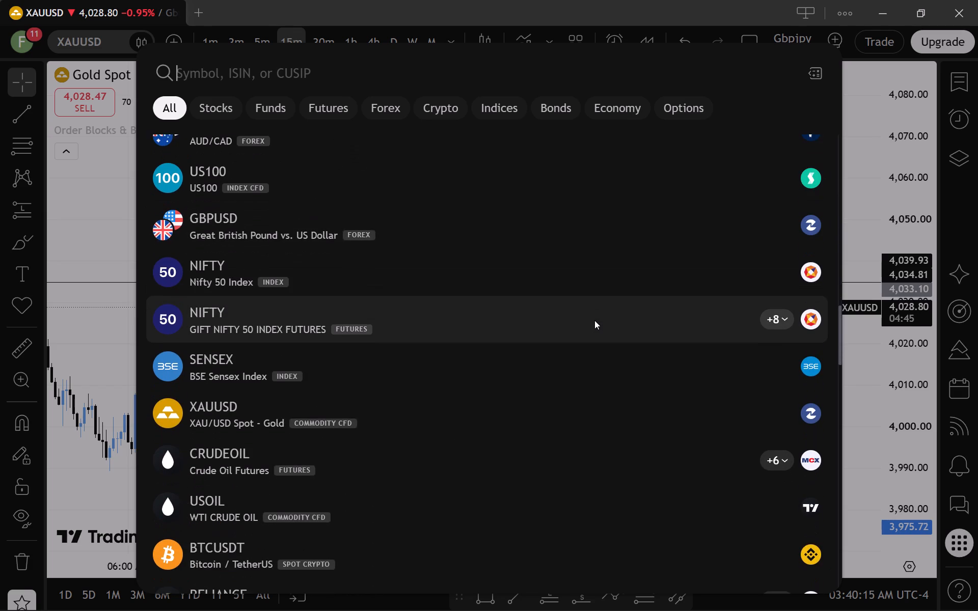
{"action": "scroll", "coordinate": [608, 329], "scroll_direction": "down", "scroll_amount": 4}
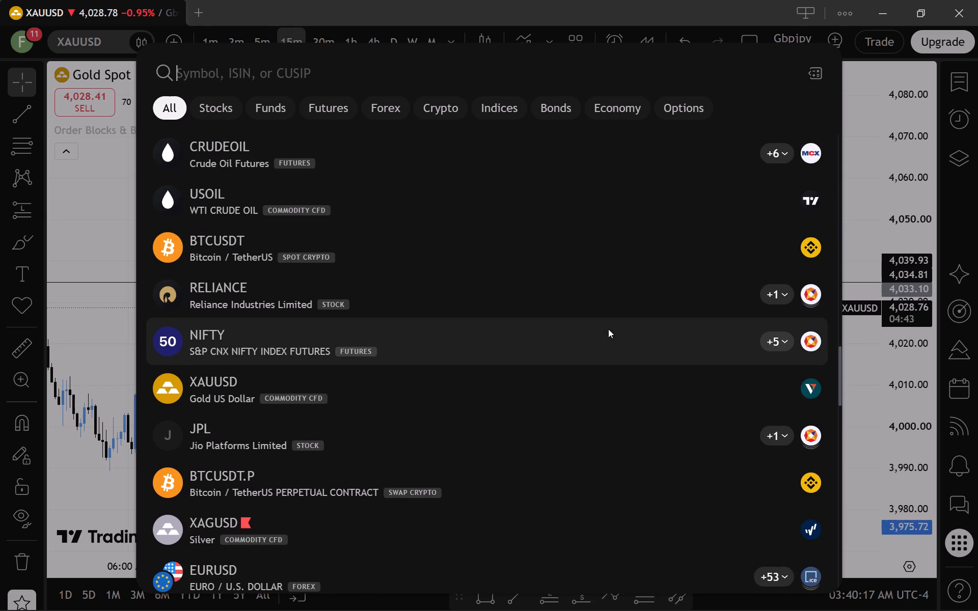
{"action": "scroll", "coordinate": [608, 329], "scroll_direction": "up", "scroll_amount": 2}
{"action": "scroll", "coordinate": [608, 329], "scroll_direction": "down", "scroll_amount": 1}
{"action": "scroll", "coordinate": [608, 329], "scroll_direction": "up", "scroll_amount": 20}
{"action": "scroll", "coordinate": [608, 329], "scroll_direction": "down", "scroll_amount": 1}
{"action": "scroll", "coordinate": [608, 329], "scroll_direction": "up", "scroll_amount": 9}
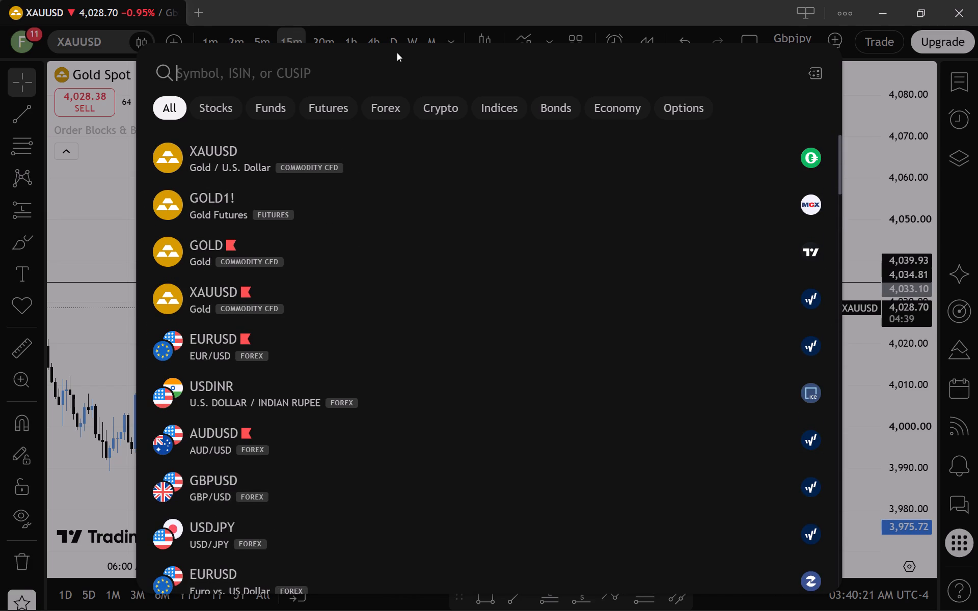
Search the symbols for "xauusd oanda" and load OANDA's XAUUSD gold listing on the chart.
{"action": "type", "text": "xauusd"}
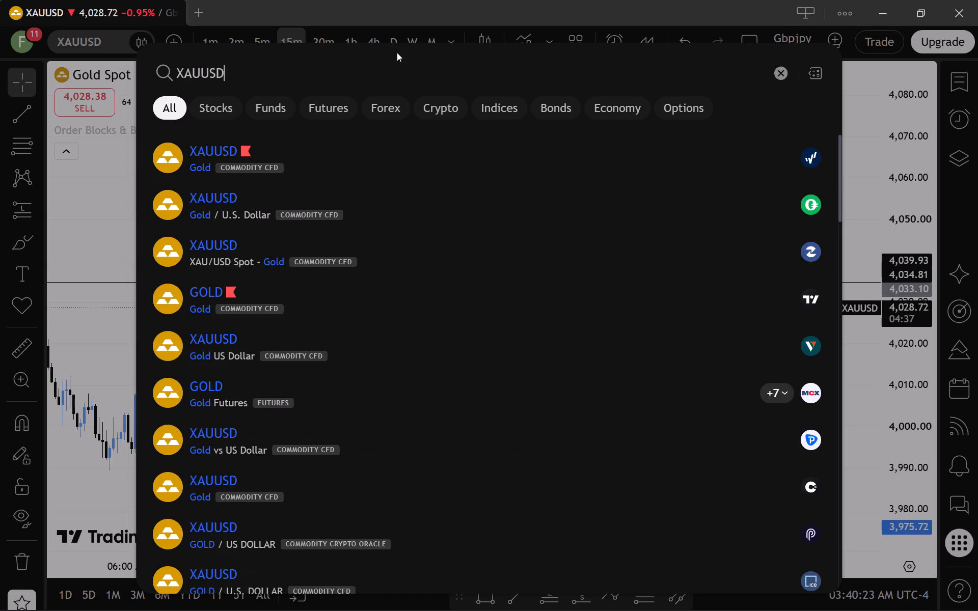
{"action": "key", "text": "space"}
{"action": "type", "text": "oanda"}
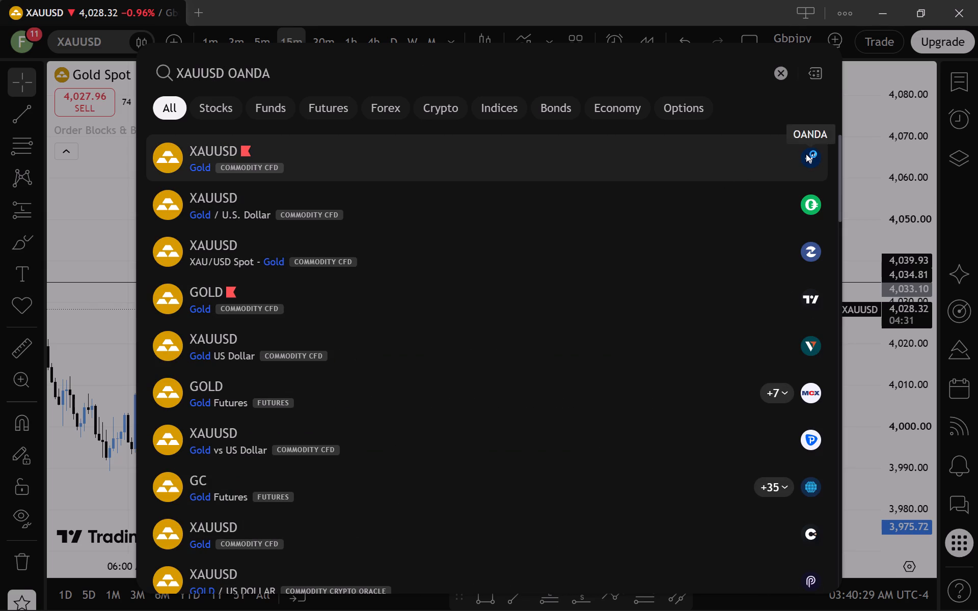
{"action": "left_click", "coordinate": [703, 152]}
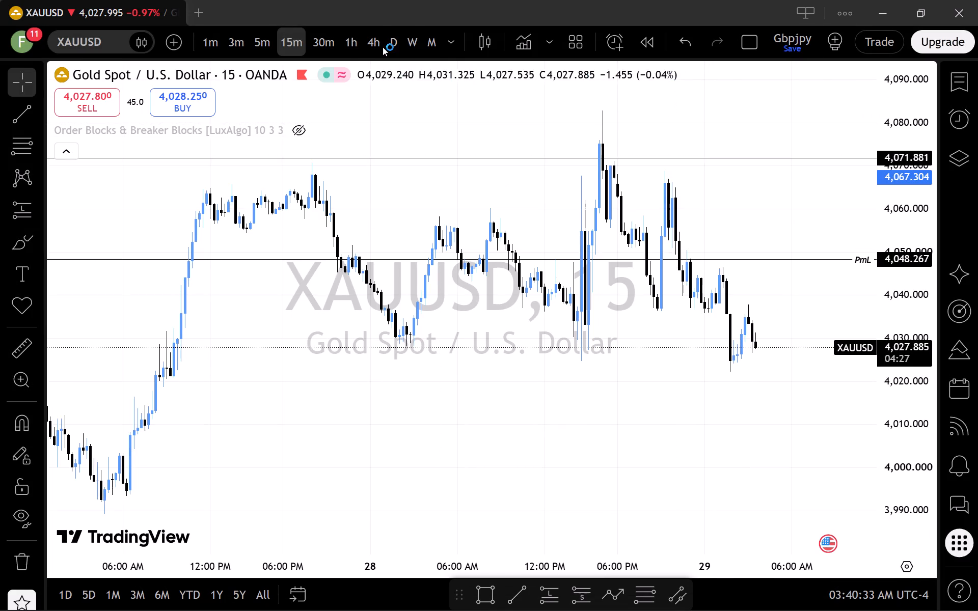
Switch the OANDA XAUUSD chart to the weekly timeframe and reset the chart view.
{"action": "left_click", "coordinate": [414, 45]}
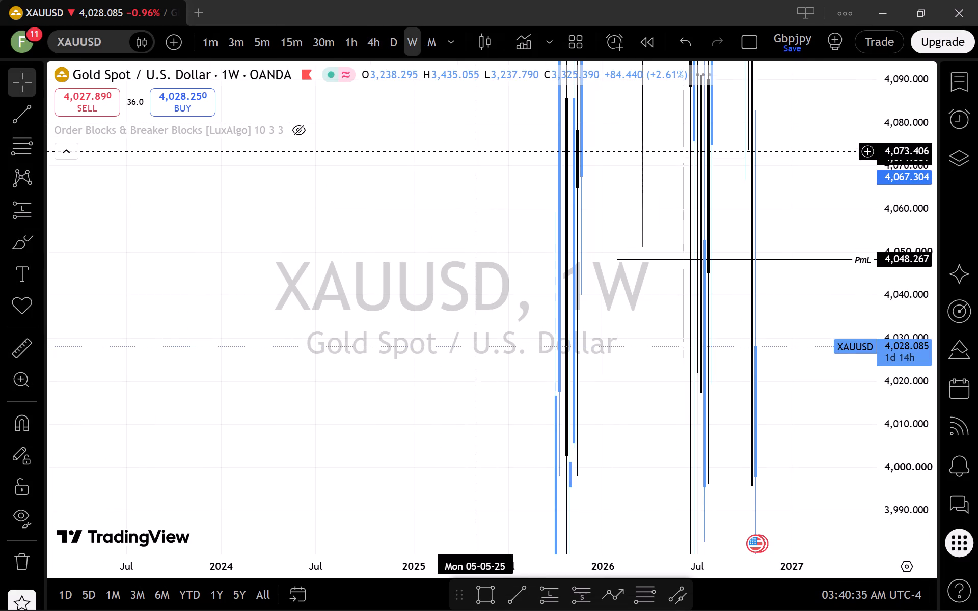
{"action": "right_click", "coordinate": [550, 297]}
{"action": "left_click", "coordinate": [633, 170]}
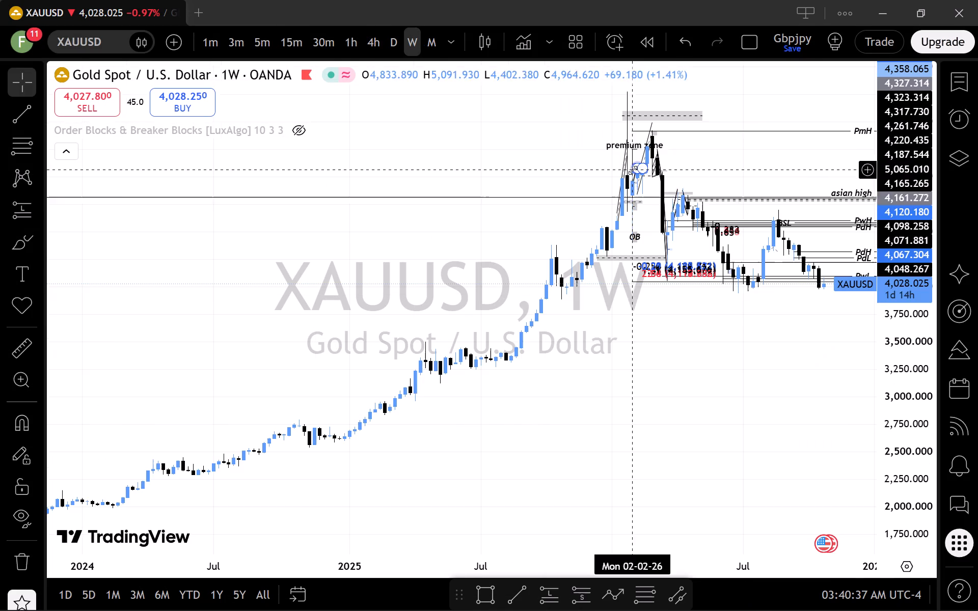
Examine the latest weekly XAUUSD candles against the marked PwH, PdH, PdL, PwL and PmL levels, dismissing the advertisement.
{"action": "scroll", "coordinate": [818, 380], "scroll_direction": "up", "scroll_amount": 7}
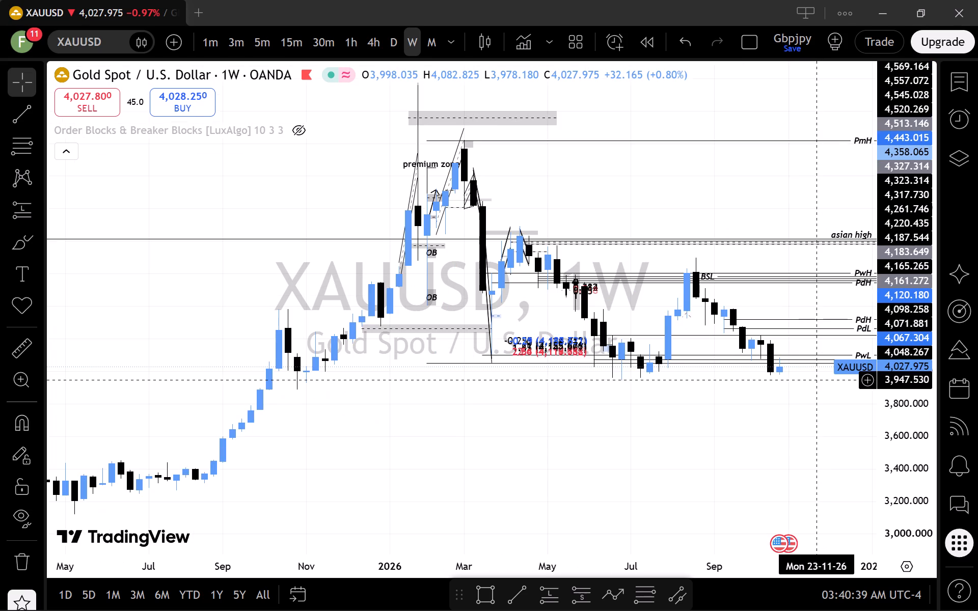
{"action": "scroll", "coordinate": [813, 379], "scroll_direction": "up", "scroll_amount": 3}
{"action": "scroll", "coordinate": [888, 409], "scroll_direction": "up", "scroll_amount": 14}
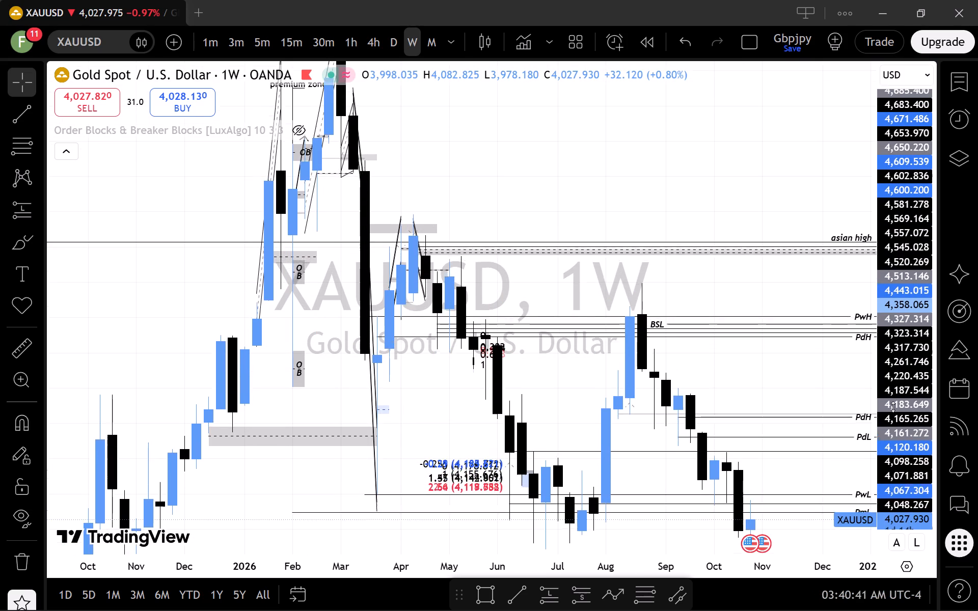
{"action": "scroll", "coordinate": [893, 407], "scroll_direction": "up", "scroll_amount": 2}
{"action": "scroll", "coordinate": [802, 409], "scroll_direction": "up", "scroll_amount": 4}
{"action": "scroll", "coordinate": [934, 438], "scroll_direction": "up", "scroll_amount": 4}
{"action": "scroll", "coordinate": [931, 424], "scroll_direction": "down", "scroll_amount": 1}
{"action": "scroll", "coordinate": [931, 424], "scroll_direction": "up", "scroll_amount": 4}
{"action": "left_click_drag", "start_coordinate": [666, 409], "coordinate": [714, 188]}
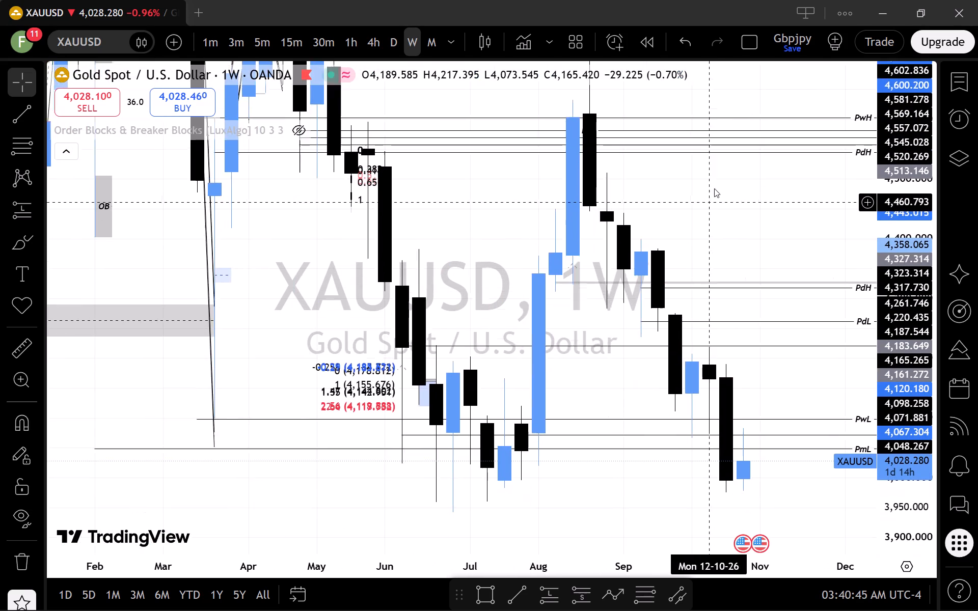
{"action": "left_click_drag", "start_coordinate": [714, 188], "coordinate": [711, 156]}
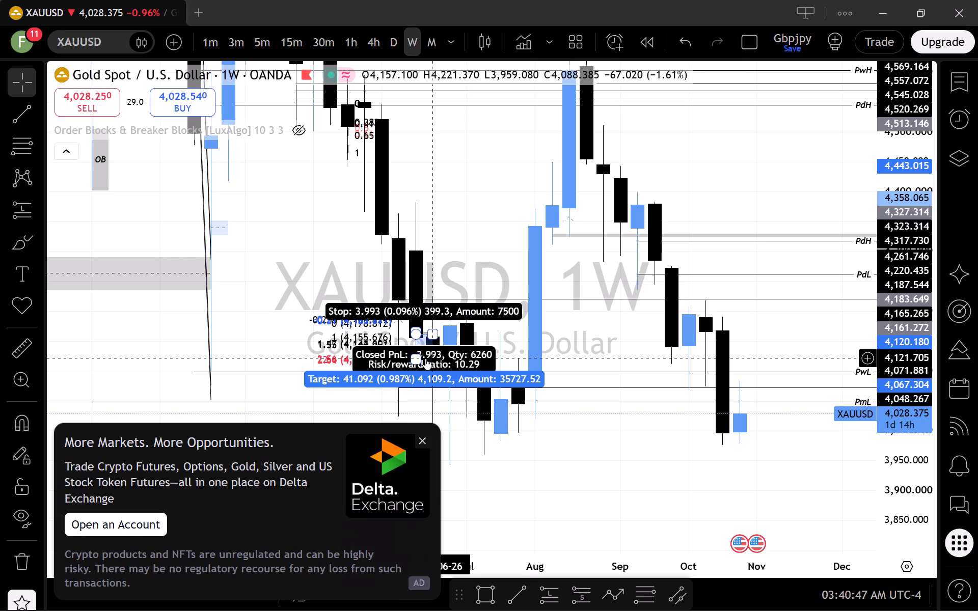
{"action": "left_click", "coordinate": [420, 446]}
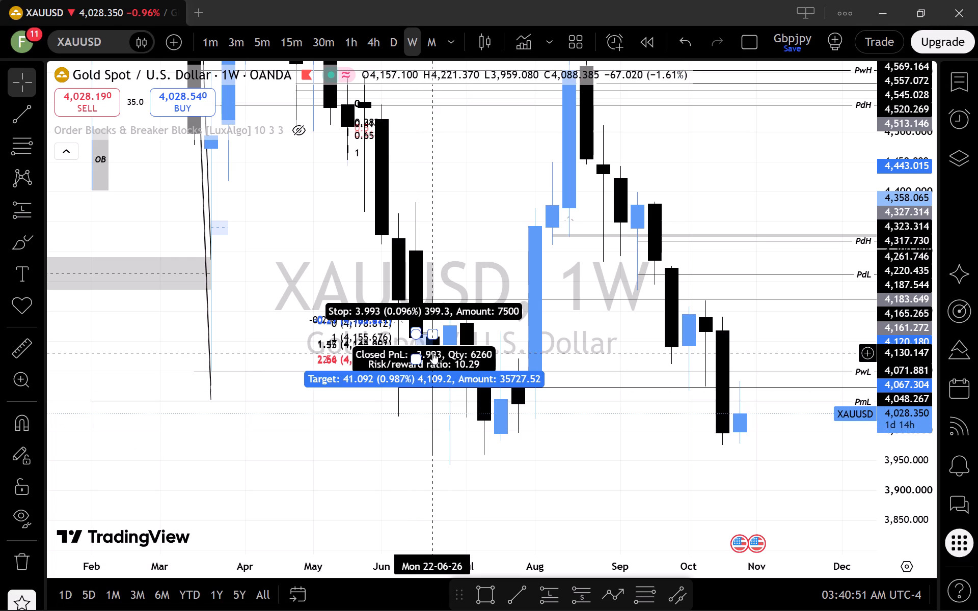
Switch the XAUUSD chart to the 1-hour timeframe.
{"action": "left_click", "coordinate": [354, 36]}
{"action": "scroll", "coordinate": [756, 341], "scroll_direction": "down", "scroll_amount": 8}
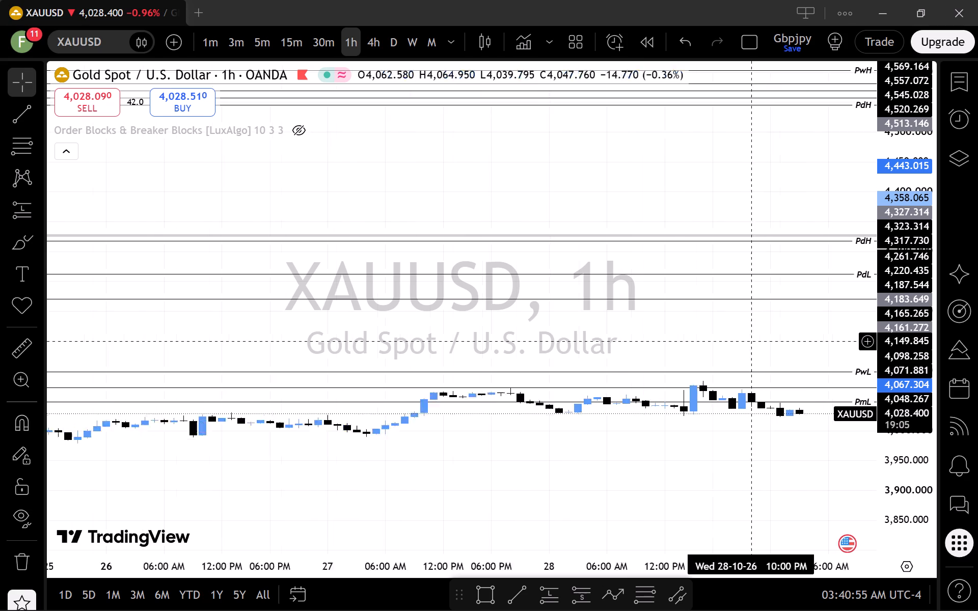
Examine the 1-hour XAUUSD price history from late October back through the summer against the marked price levels.
{"action": "scroll", "coordinate": [756, 341], "scroll_direction": "down", "scroll_amount": 2}
{"action": "scroll", "coordinate": [867, 374], "scroll_direction": "up", "scroll_amount": 8}
{"action": "scroll", "coordinate": [907, 399], "scroll_direction": "up", "scroll_amount": 7}
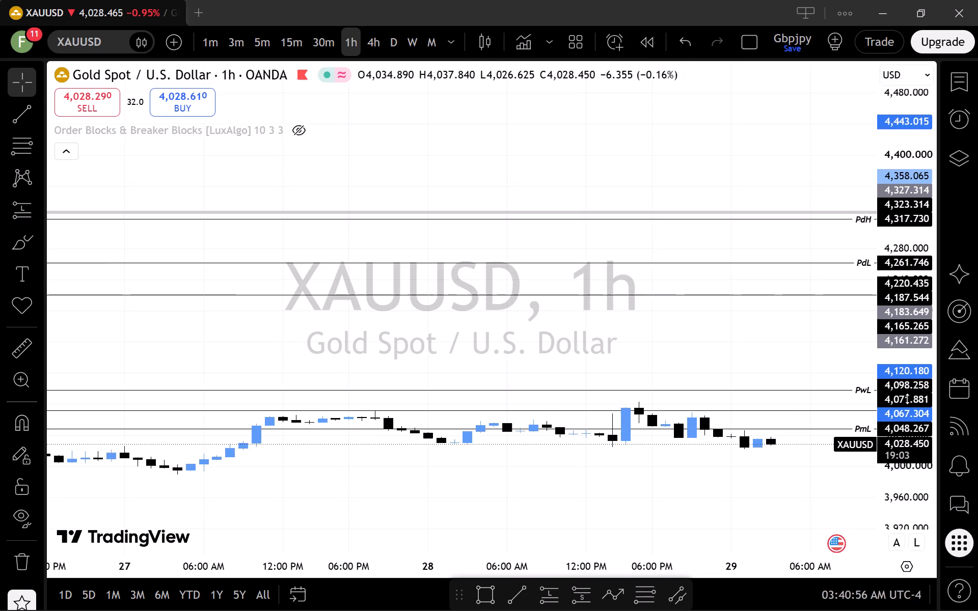
{"action": "scroll", "coordinate": [907, 399], "scroll_direction": "up", "scroll_amount": 5}
{"action": "scroll", "coordinate": [671, 312], "scroll_direction": "down", "scroll_amount": 20}
{"action": "scroll", "coordinate": [671, 312], "scroll_direction": "down", "scroll_amount": 2}
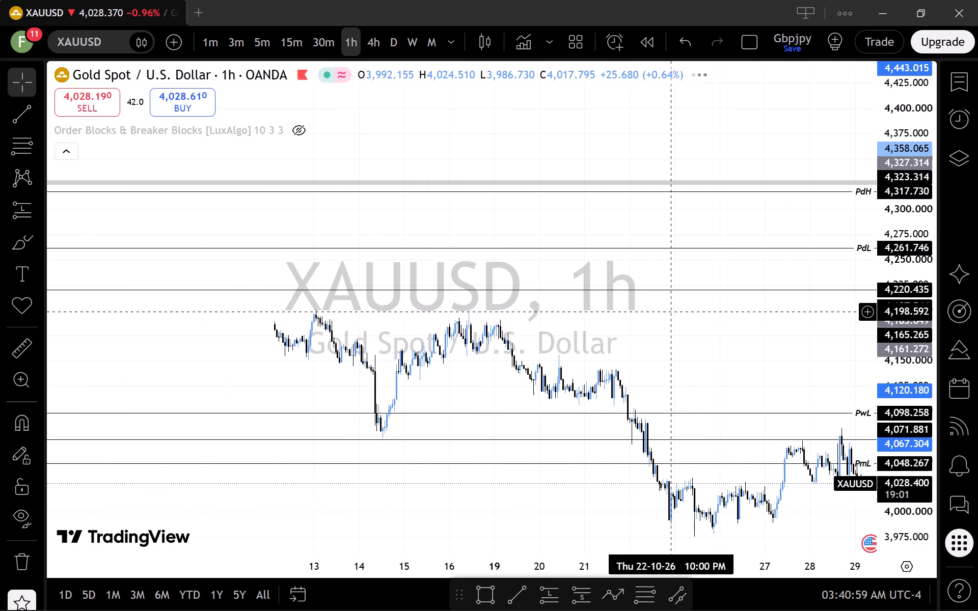
{"action": "scroll", "coordinate": [671, 312], "scroll_direction": "down", "scroll_amount": 7}
{"action": "left_click_drag", "start_coordinate": [227, 359], "coordinate": [856, 345]}
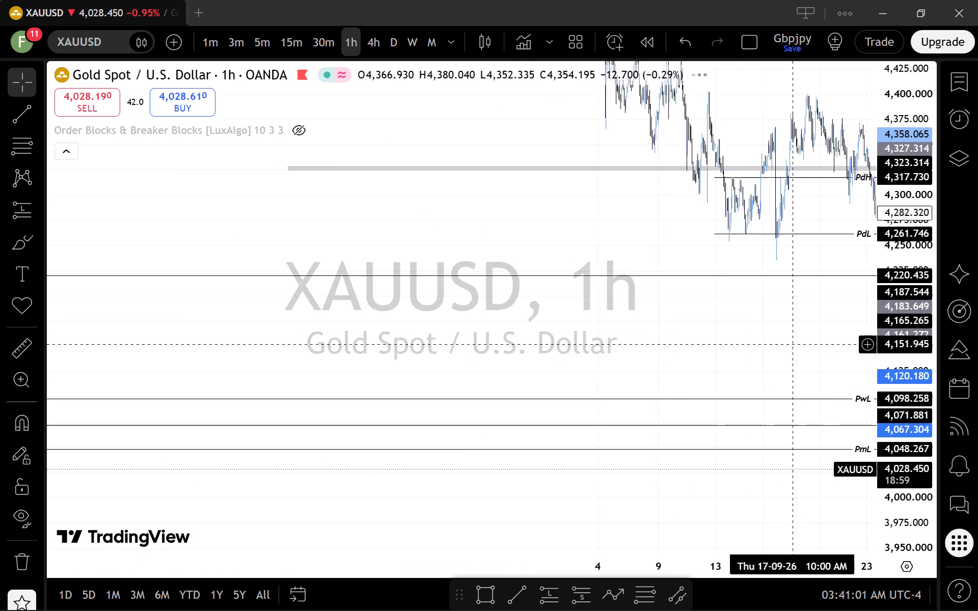
{"action": "left_click_drag", "start_coordinate": [856, 345], "coordinate": [888, 345]}
{"action": "left_click_drag", "start_coordinate": [304, 494], "coordinate": [930, 466]}
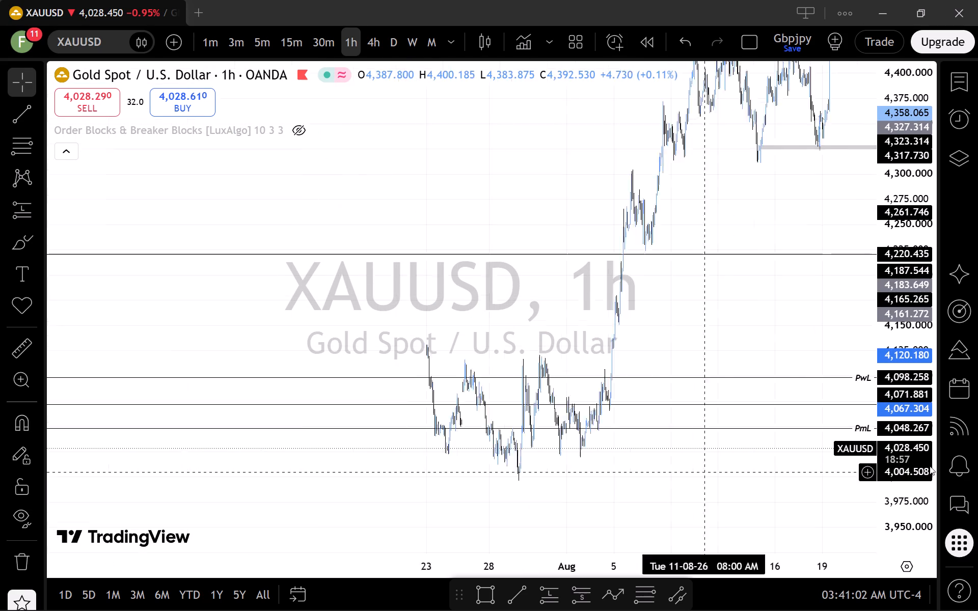
{"action": "left_click_drag", "start_coordinate": [930, 466], "coordinate": [977, 462]}
{"action": "left_click_drag", "start_coordinate": [291, 480], "coordinate": [780, 441]}
Examine the June 1-hour candles up close, around the Fibonacci levels and shaded zones drawn near 10 June.
{"action": "scroll", "coordinate": [475, 309], "scroll_direction": "up", "scroll_amount": 9}
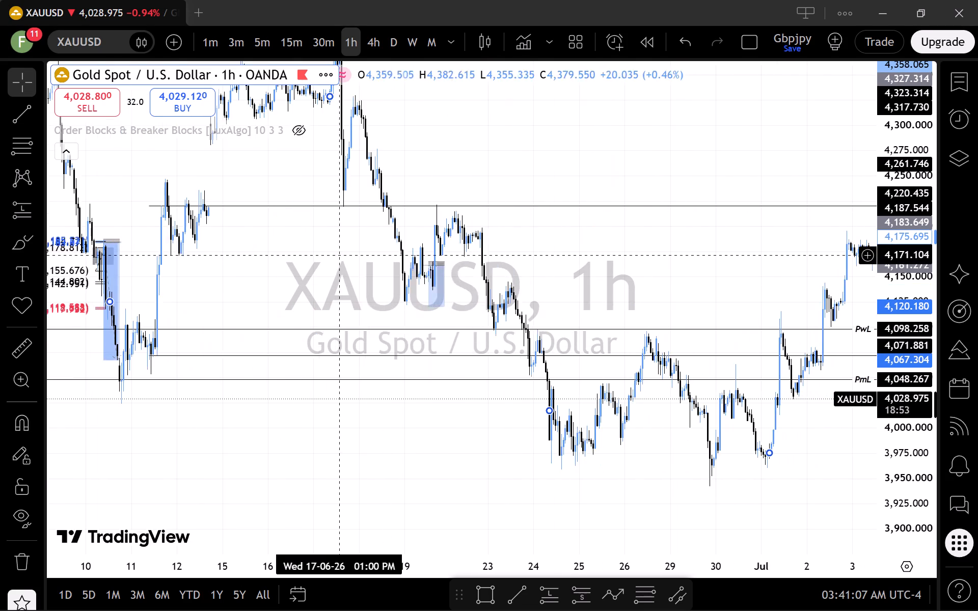
{"action": "left_click_drag", "start_coordinate": [335, 255], "coordinate": [910, 262]}
{"action": "scroll", "coordinate": [594, 285], "scroll_direction": "up", "scroll_amount": 10}
{"action": "left_click_drag", "start_coordinate": [495, 286], "coordinate": [786, 343]}
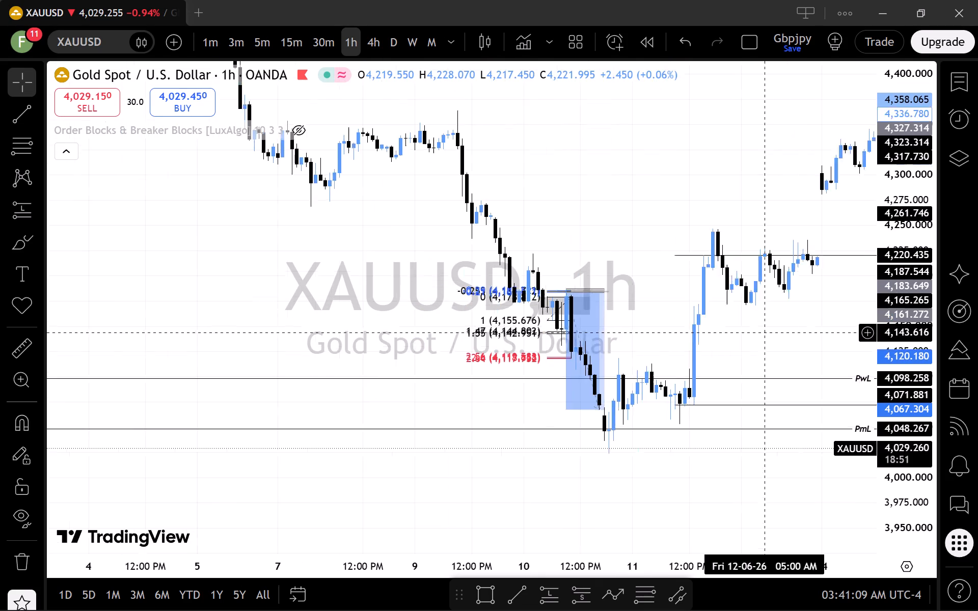
{"action": "left_click_drag", "start_coordinate": [786, 343], "coordinate": [805, 353]}
{"action": "scroll", "coordinate": [646, 367], "scroll_direction": "up", "scroll_amount": 5}
{"action": "scroll", "coordinate": [937, 408], "scroll_direction": "up", "scroll_amount": 7}
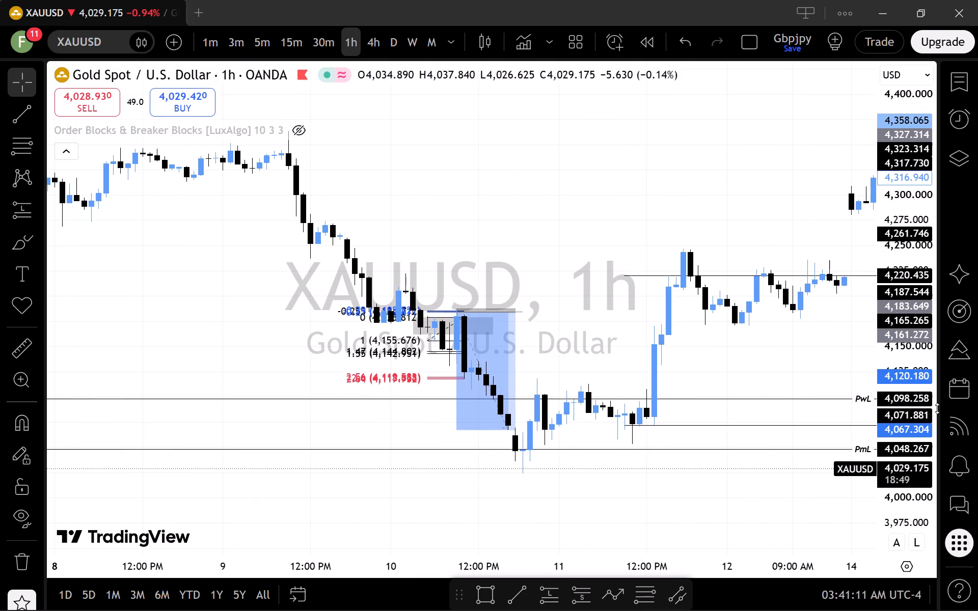
{"action": "scroll", "coordinate": [937, 408], "scroll_direction": "up", "scroll_amount": 2}
{"action": "scroll", "coordinate": [923, 412], "scroll_direction": "up", "scroll_amount": 20}
{"action": "scroll", "coordinate": [923, 412], "scroll_direction": "up", "scroll_amount": 10}
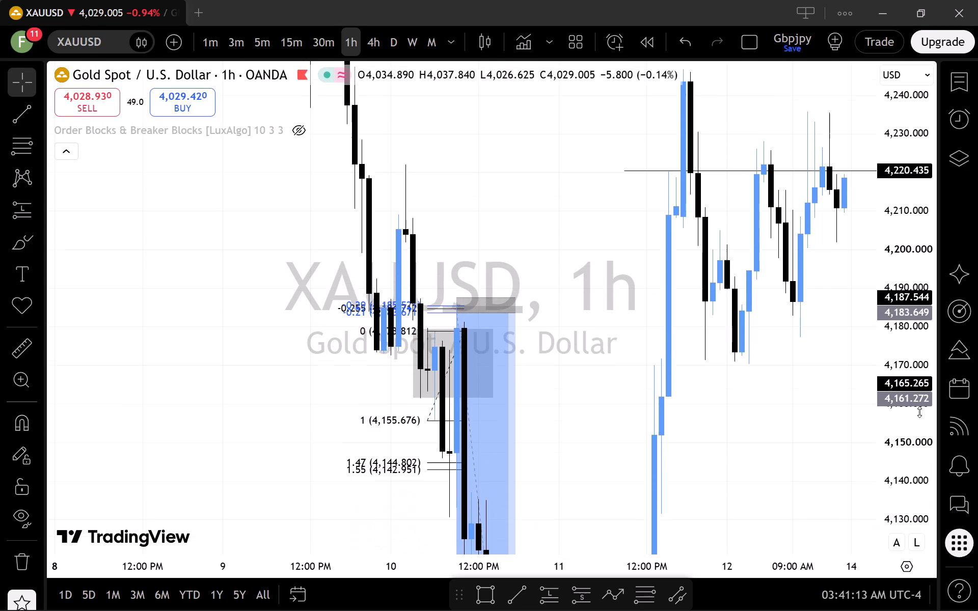
{"action": "scroll", "coordinate": [611, 412], "scroll_direction": "up", "scroll_amount": 6}
{"action": "left_click_drag", "start_coordinate": [637, 450], "coordinate": [831, 263]}
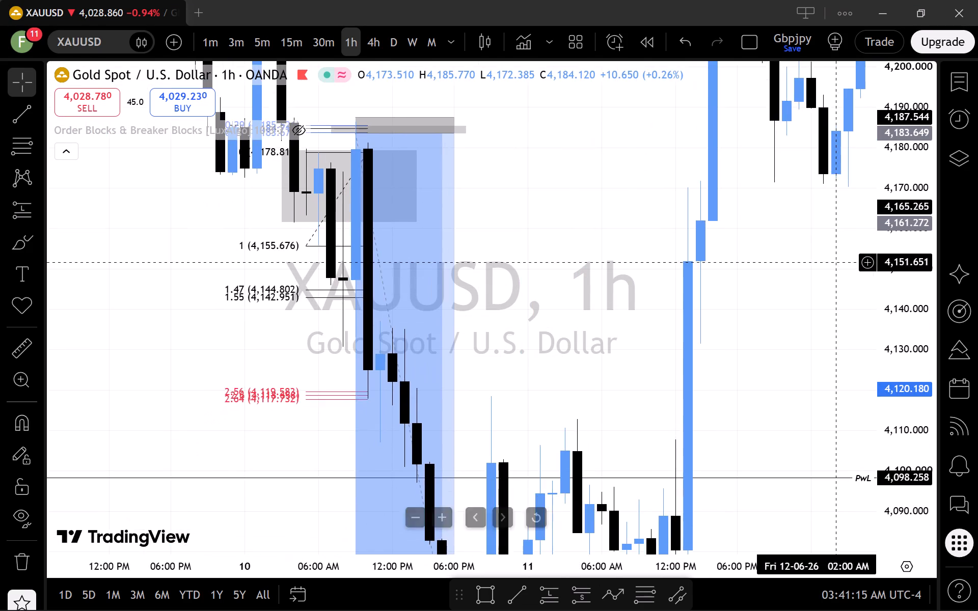
{"action": "scroll", "coordinate": [837, 262], "scroll_direction": "down", "scroll_amount": 3}
Reset the 1-hour chart view to bring back the latest candles.
{"action": "right_click", "coordinate": [805, 302]}
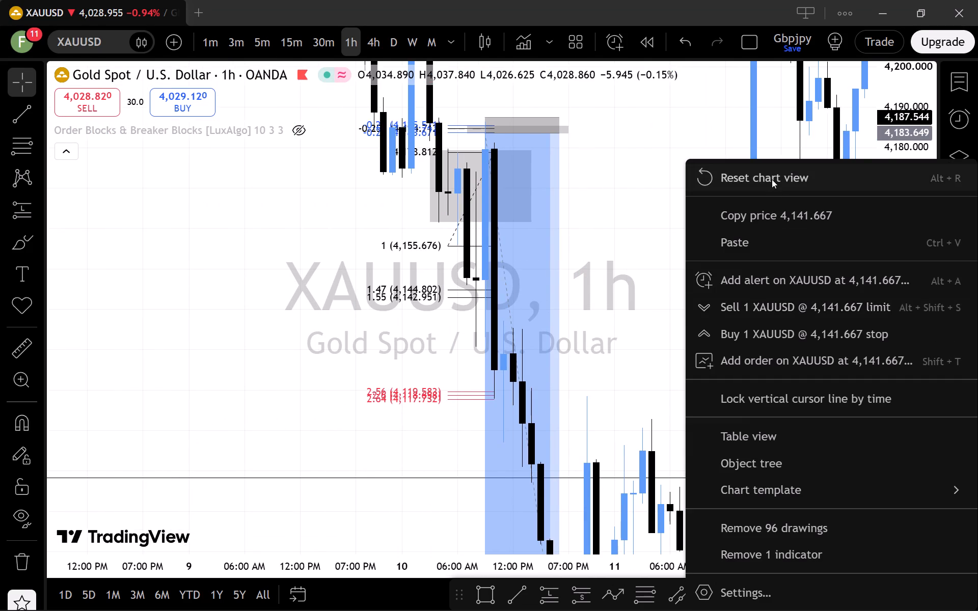
{"action": "left_click", "coordinate": [772, 179]}
{"action": "left_click_drag", "start_coordinate": [797, 290], "coordinate": [579, 277]}
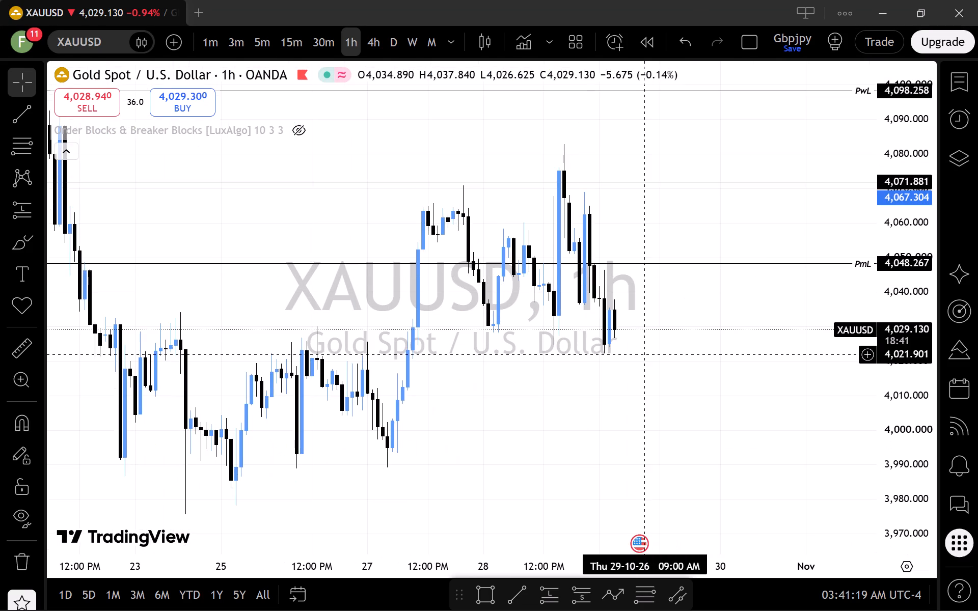
Delete the PmL line at 4,048.267 and the horizontal line at 4,071.881 from the chart.
{"action": "scroll", "coordinate": [644, 355], "scroll_direction": "up", "scroll_amount": 2}
{"action": "left_click_drag", "start_coordinate": [756, 116], "coordinate": [723, 304]}
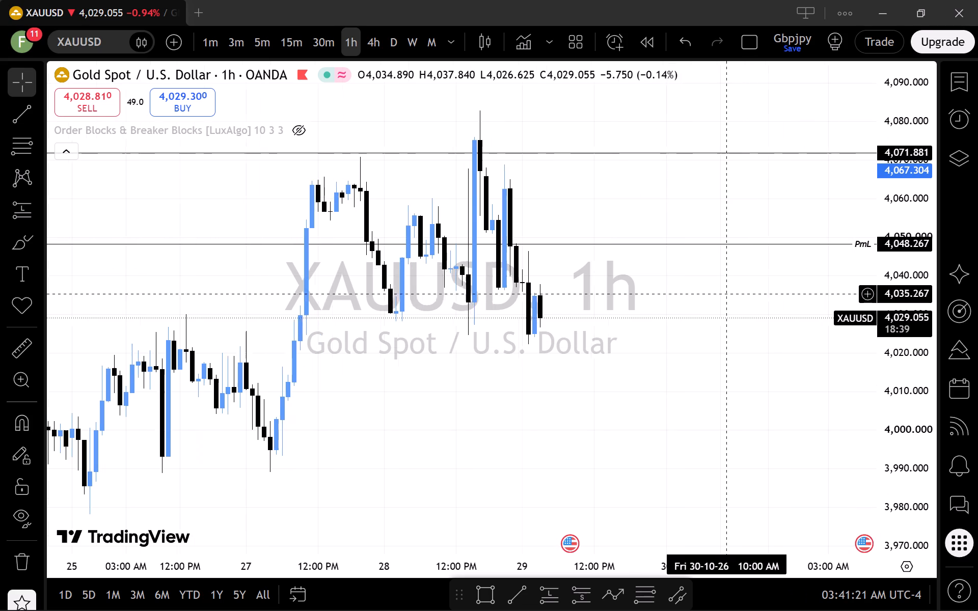
{"action": "left_click_drag", "start_coordinate": [723, 304], "coordinate": [722, 308]}
{"action": "left_click", "coordinate": [739, 247]}
{"action": "left_click", "coordinate": [747, 245]}
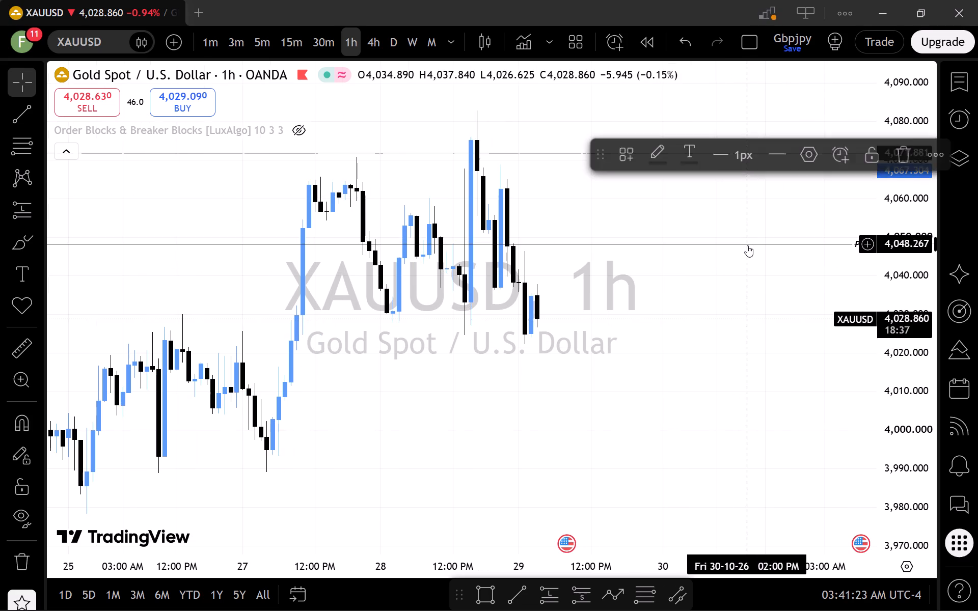
{"action": "key", "text": "Delete"}
{"action": "left_click", "coordinate": [778, 152]}
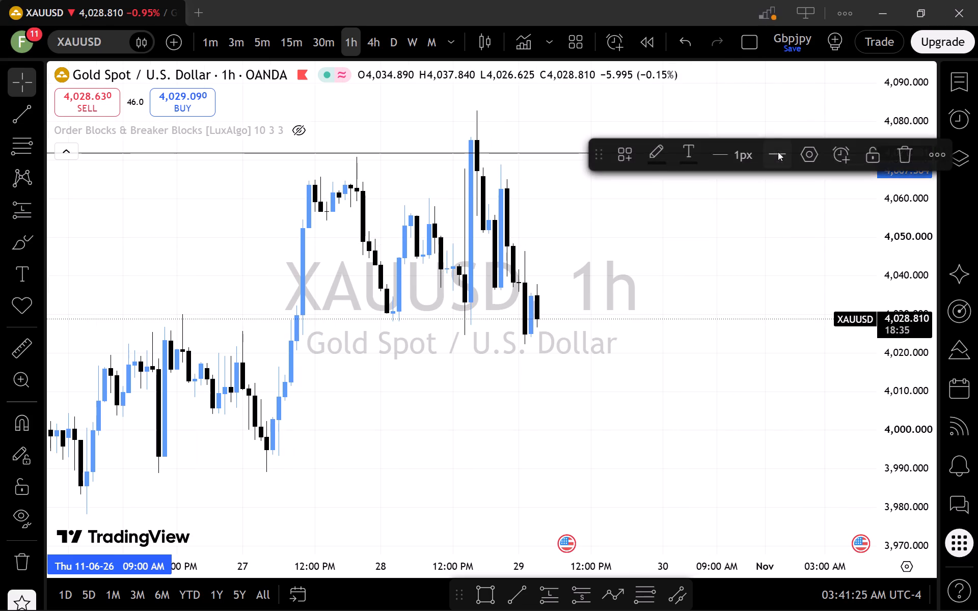
{"action": "key", "text": "Delete"}
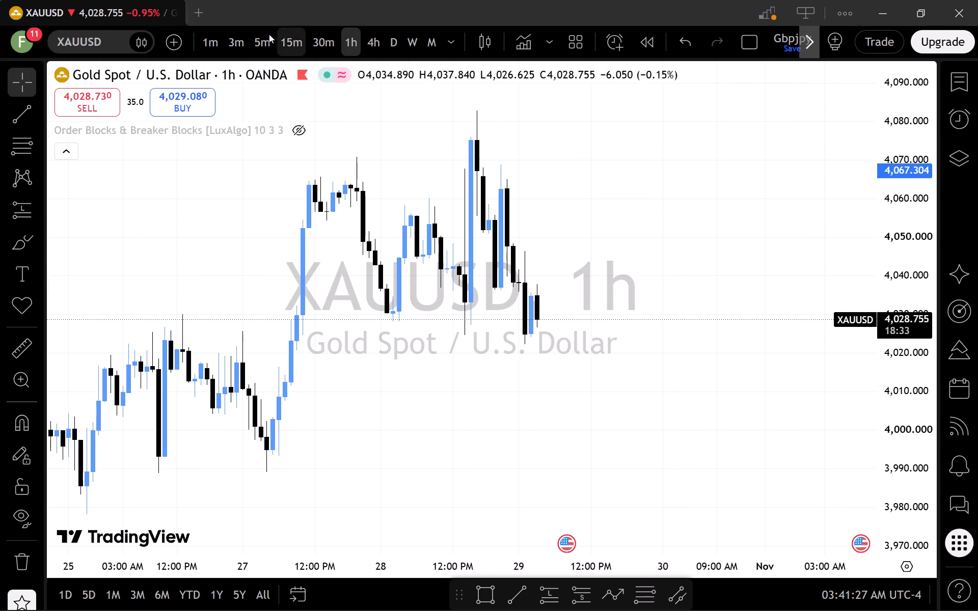
Switch the XAUUSD chart to the 1-minute timeframe and bring the candles around midnight on 29 October into view.
{"action": "left_click", "coordinate": [211, 45]}
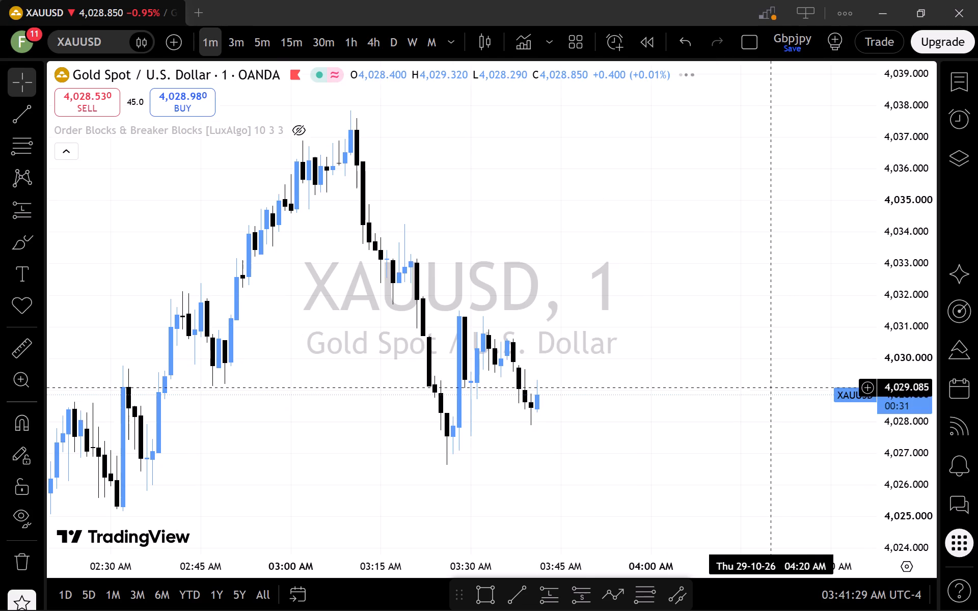
{"action": "left_click_drag", "start_coordinate": [518, 443], "coordinate": [977, 402]}
{"action": "scroll", "coordinate": [689, 341], "scroll_direction": "down", "scroll_amount": 2}
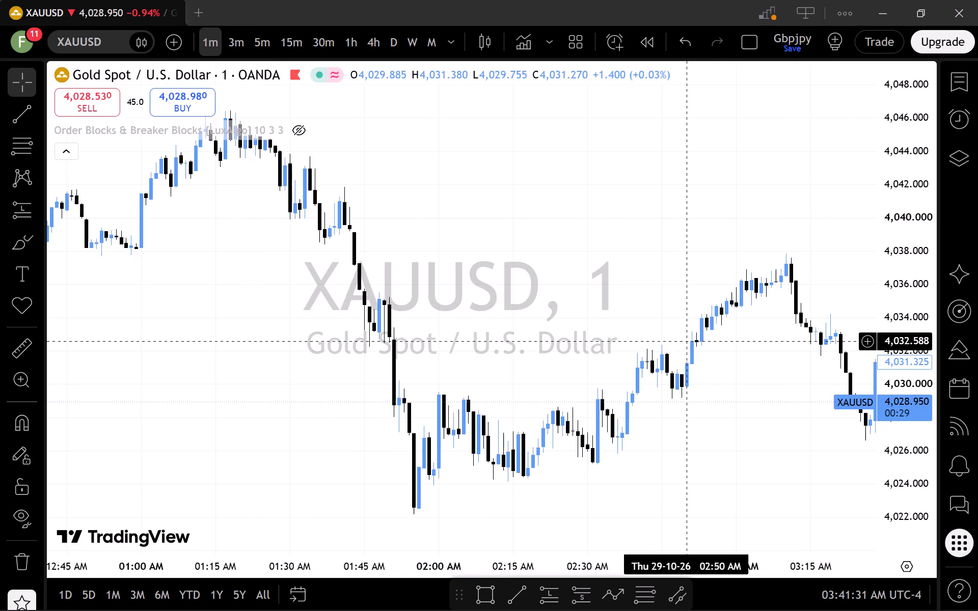
{"action": "scroll", "coordinate": [687, 339], "scroll_direction": "down", "scroll_amount": 4}
{"action": "left_click_drag", "start_coordinate": [409, 388], "coordinate": [916, 381]}
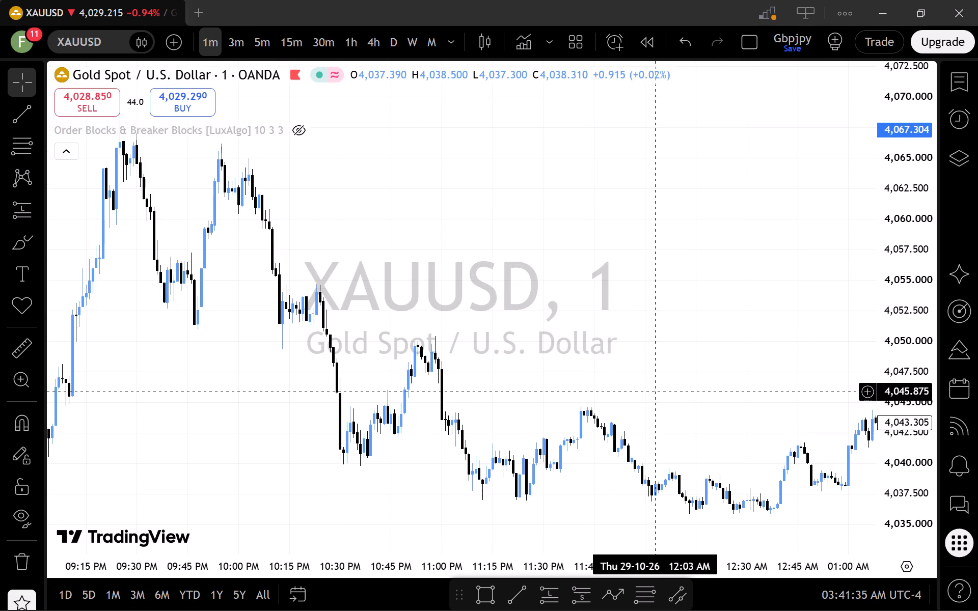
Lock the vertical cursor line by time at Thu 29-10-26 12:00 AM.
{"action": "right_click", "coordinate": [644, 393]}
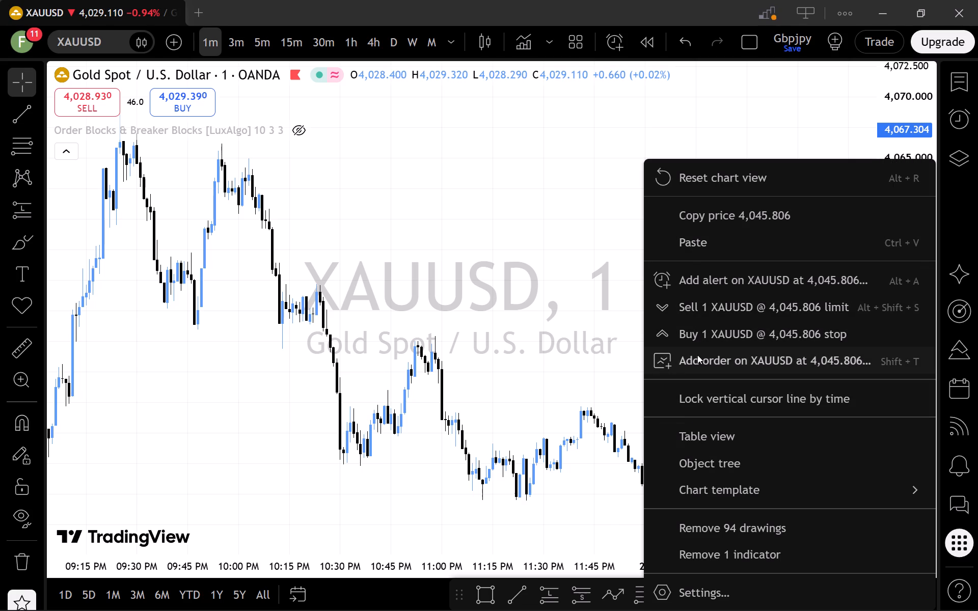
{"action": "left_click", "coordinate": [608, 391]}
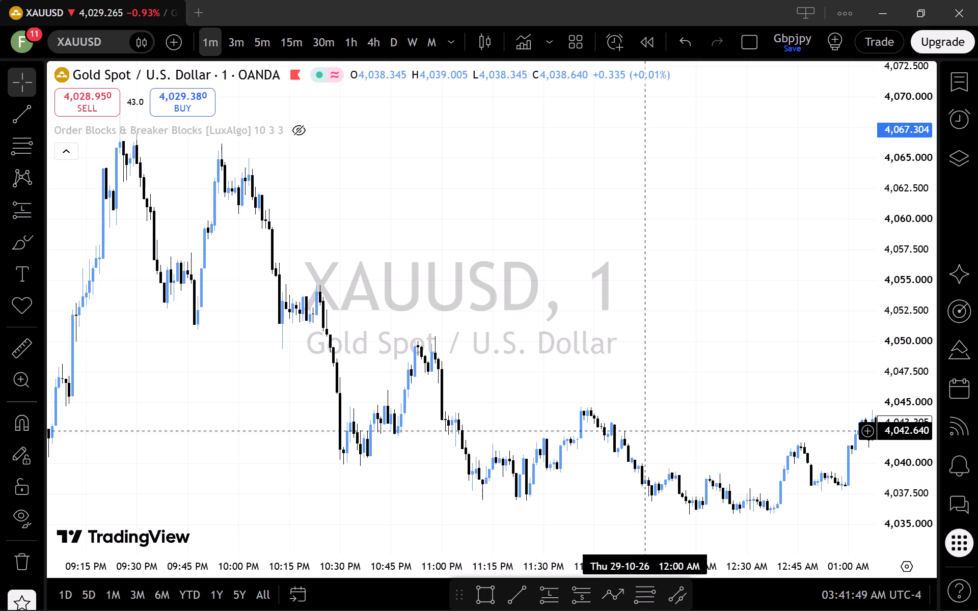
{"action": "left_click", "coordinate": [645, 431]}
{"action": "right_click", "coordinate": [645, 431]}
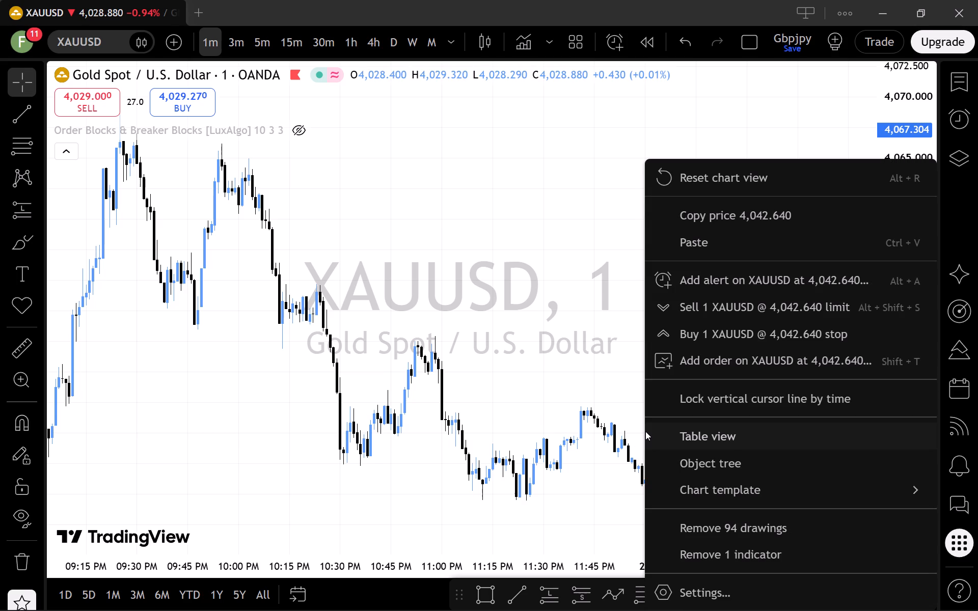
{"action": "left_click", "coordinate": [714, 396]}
Examine the 1-minute candles before and after the locked 12:00 AM line on 29 October.
{"action": "left_click_drag", "start_coordinate": [646, 530], "coordinate": [679, 530]}
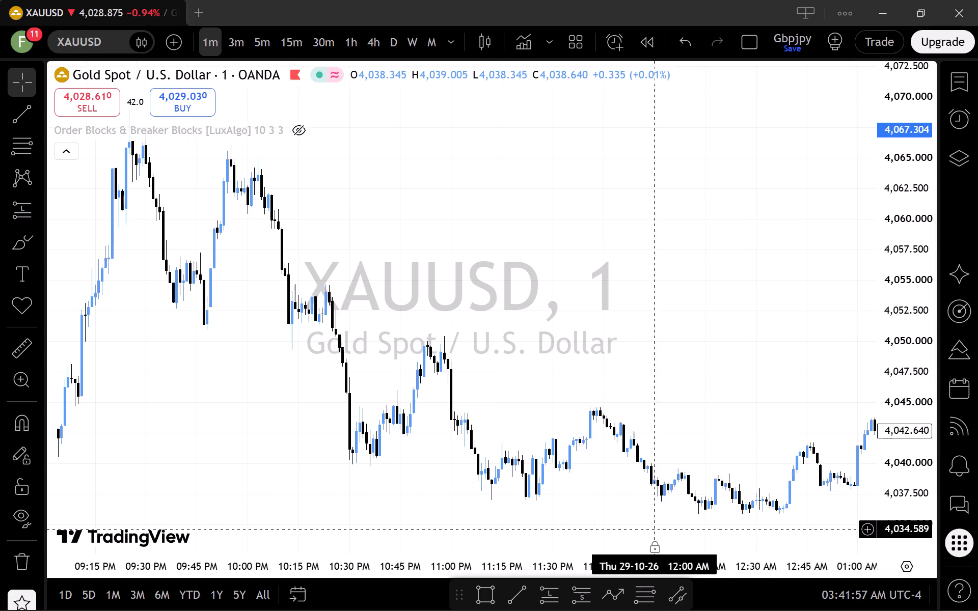
{"action": "left_click_drag", "start_coordinate": [679, 530], "coordinate": [711, 530]}
{"action": "left_click_drag", "start_coordinate": [685, 520], "coordinate": [485, 398]}
{"action": "scroll", "coordinate": [653, 424], "scroll_direction": "down", "scroll_amount": 1}
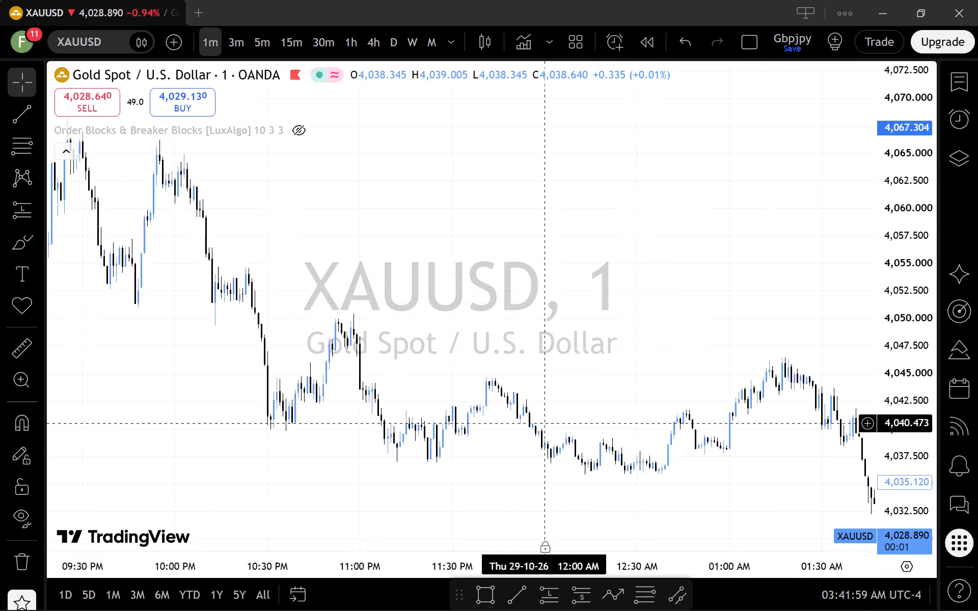
{"action": "scroll", "coordinate": [653, 424], "scroll_direction": "down", "scroll_amount": 2}
{"action": "scroll", "coordinate": [890, 330], "scroll_direction": "down", "scroll_amount": 4}
{"action": "left_click_drag", "start_coordinate": [763, 488], "coordinate": [558, 268]}
{"action": "scroll", "coordinate": [568, 345], "scroll_direction": "up", "scroll_amount": 4}
{"action": "left_click_drag", "start_coordinate": [365, 311], "coordinate": [476, 376]}
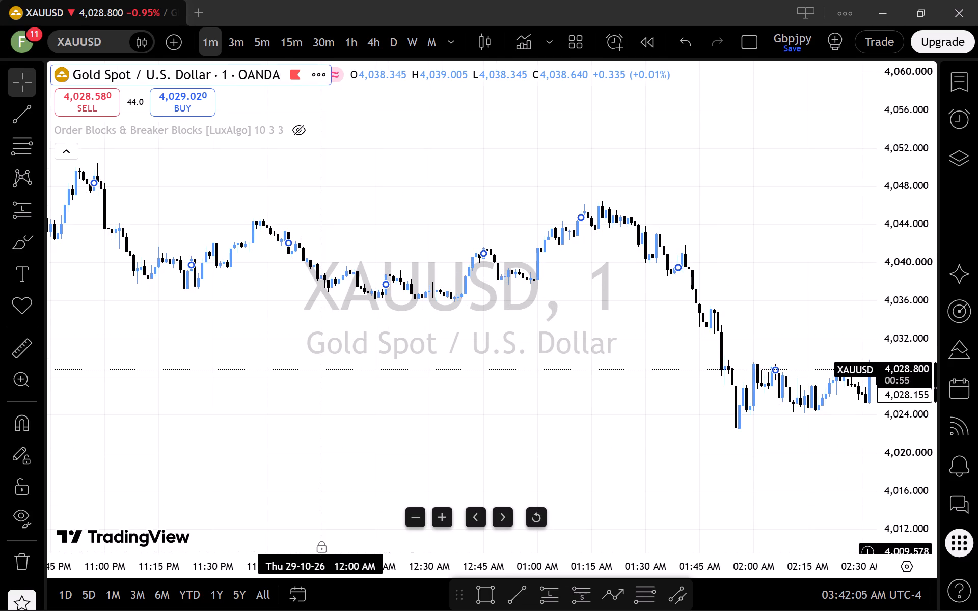
{"action": "left_click_drag", "start_coordinate": [323, 544], "coordinate": [350, 543]}
{"action": "left_click", "coordinate": [603, 471]}
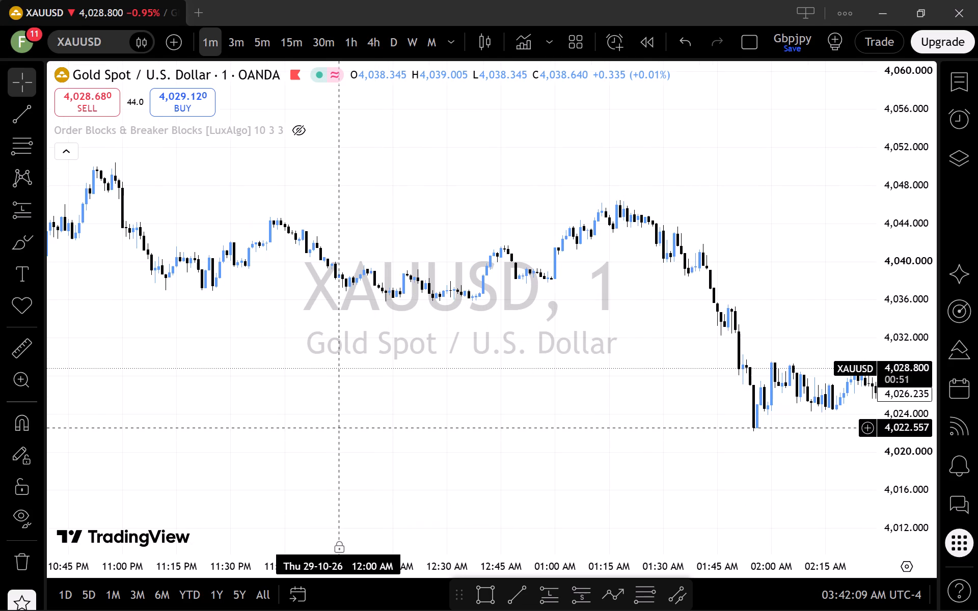
{"action": "scroll", "coordinate": [903, 382], "scroll_direction": "up", "scroll_amount": 5}
{"action": "scroll", "coordinate": [903, 382], "scroll_direction": "down", "scroll_amount": 5}
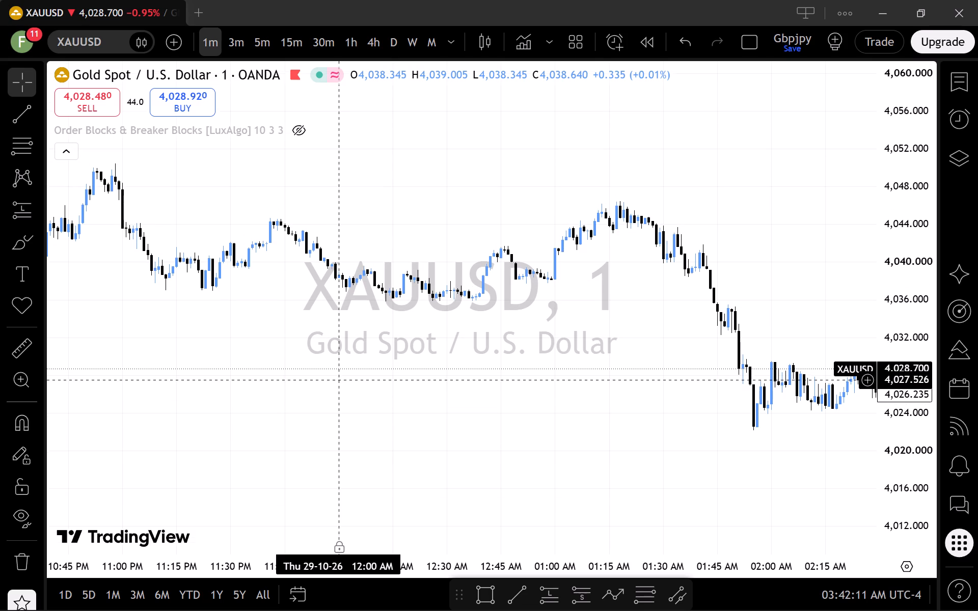
{"action": "left_click", "coordinate": [468, 427]}
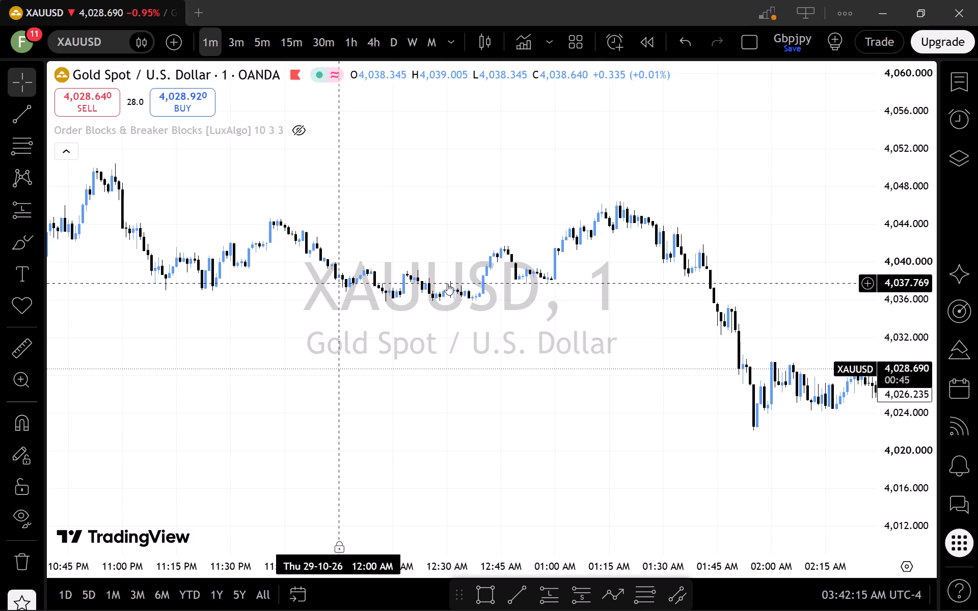
{"action": "left_click_drag", "start_coordinate": [437, 303], "coordinate": [449, 304]}
{"action": "left_click", "coordinate": [449, 318]}
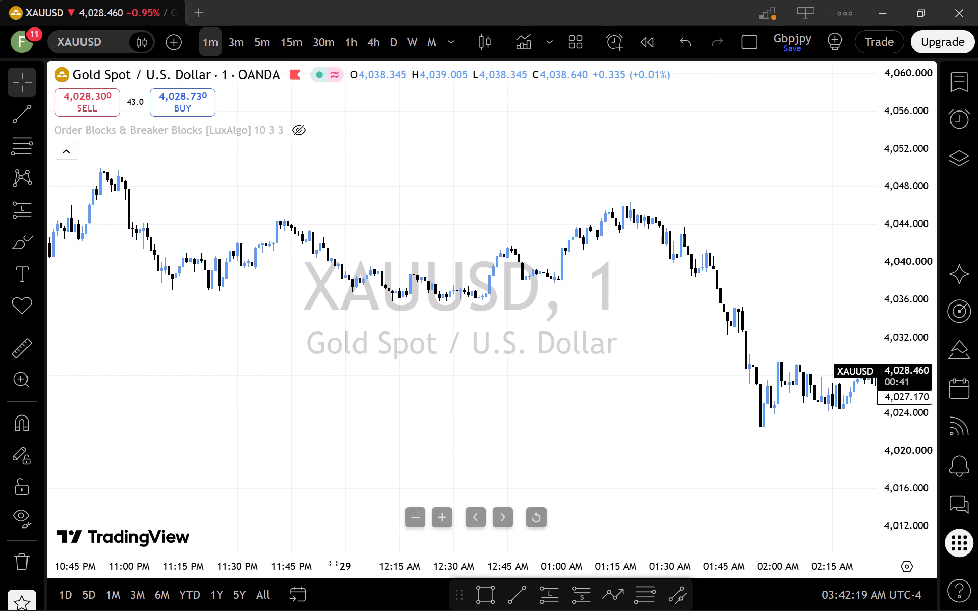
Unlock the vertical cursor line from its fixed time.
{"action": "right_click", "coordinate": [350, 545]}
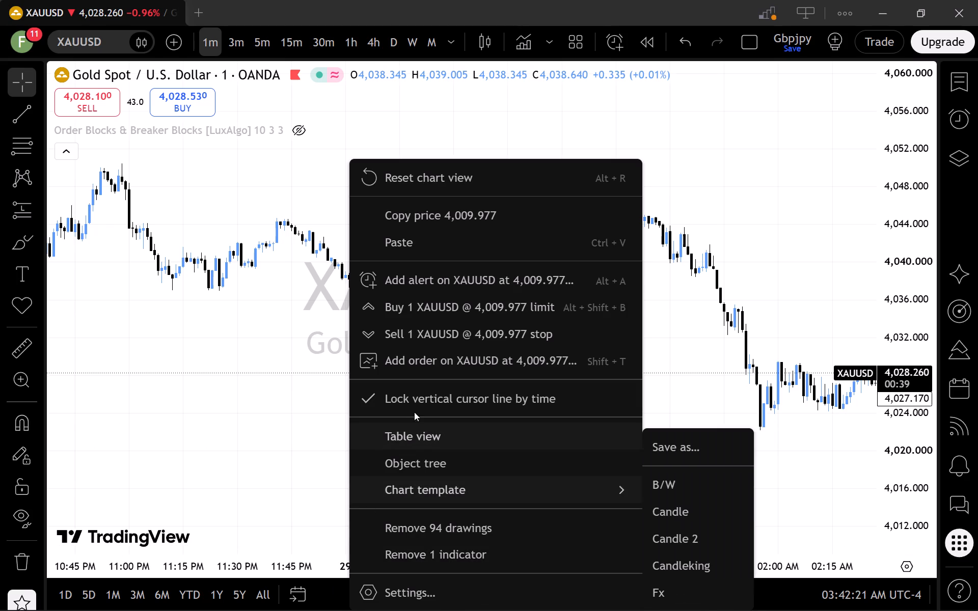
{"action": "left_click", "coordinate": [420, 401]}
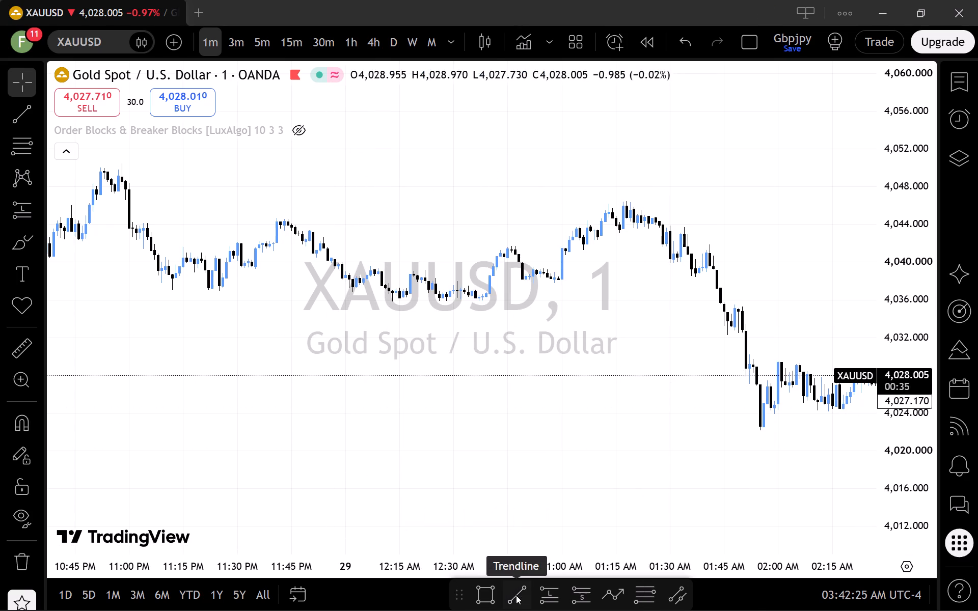
Draw a vertical line on the 1-minute chart at Thu 29-10-26 12:00 AM.
{"action": "left_click", "coordinate": [463, 606]}
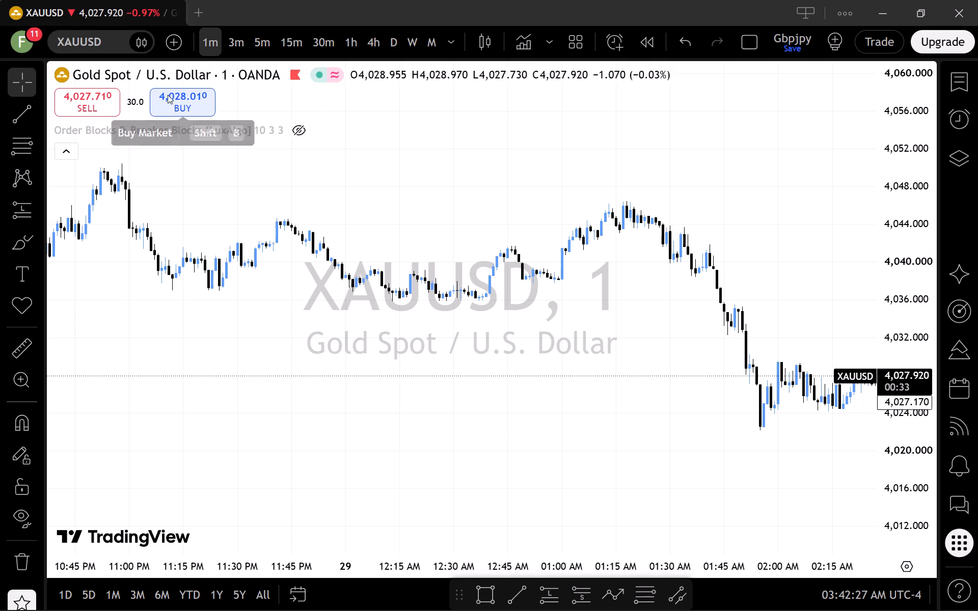
{"action": "left_click", "coordinate": [42, 120]}
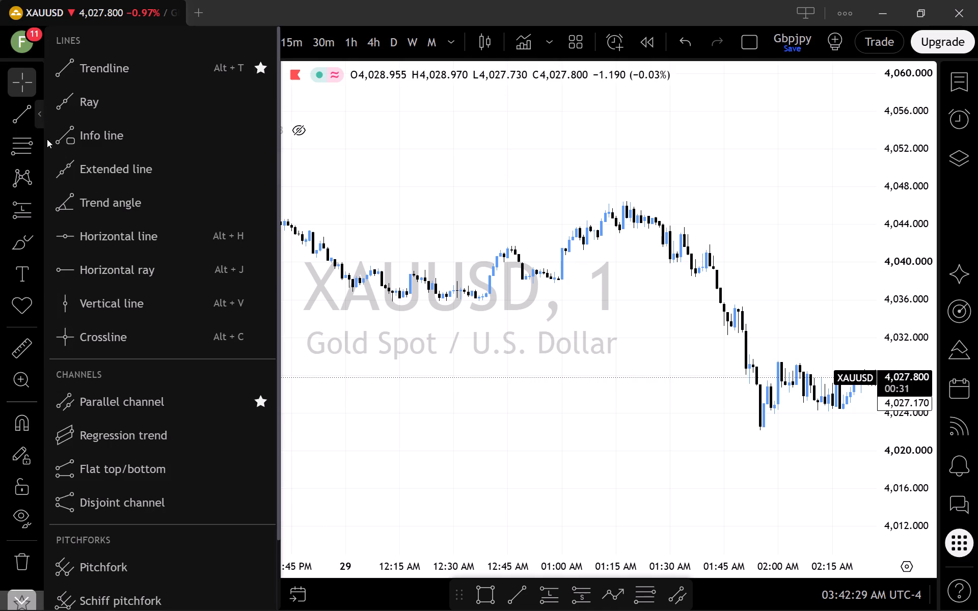
{"action": "left_click", "coordinate": [118, 301]}
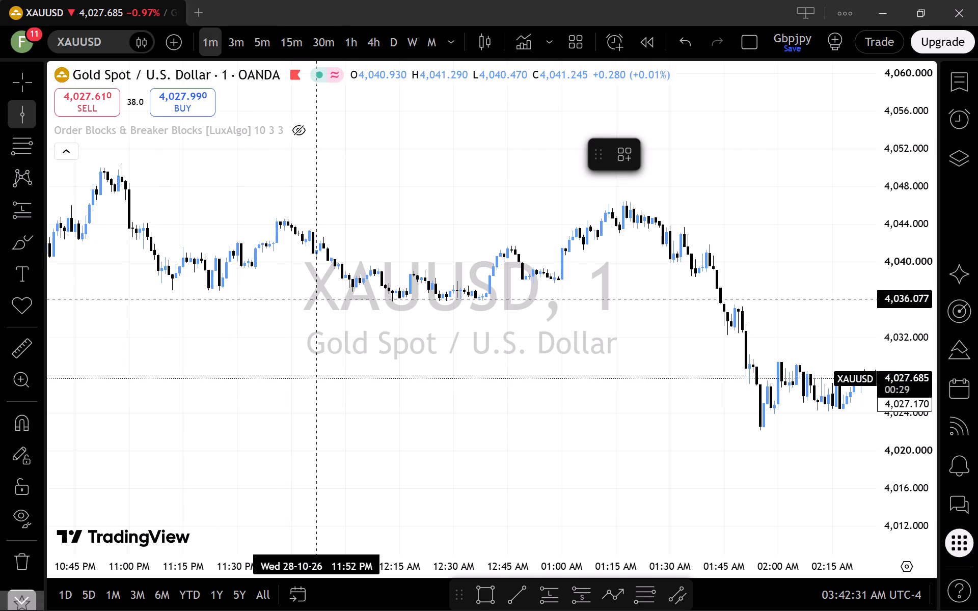
{"action": "left_click", "coordinate": [345, 315]}
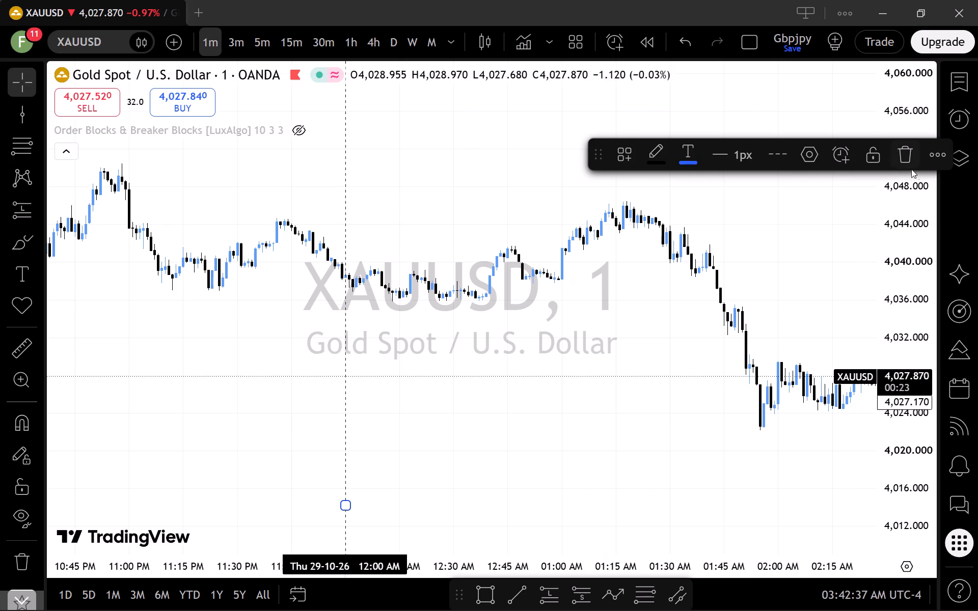
Clone the 12:00 AM vertical line and place the copy at Thu 29-10-26 12:30 AM.
{"action": "left_click", "coordinate": [937, 162]}
{"action": "left_click", "coordinate": [898, 245]}
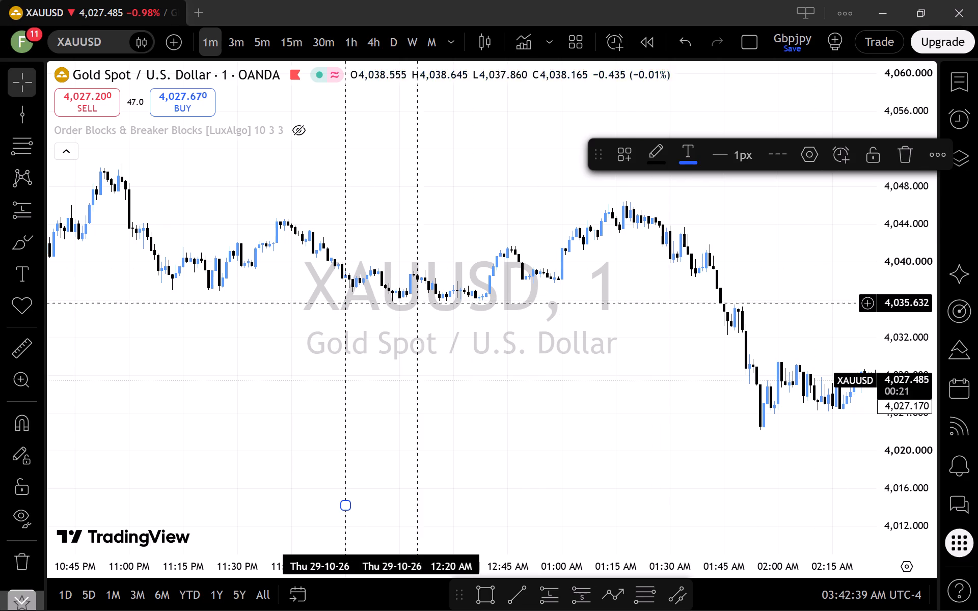
{"action": "left_click_drag", "start_coordinate": [343, 506], "coordinate": [417, 485]}
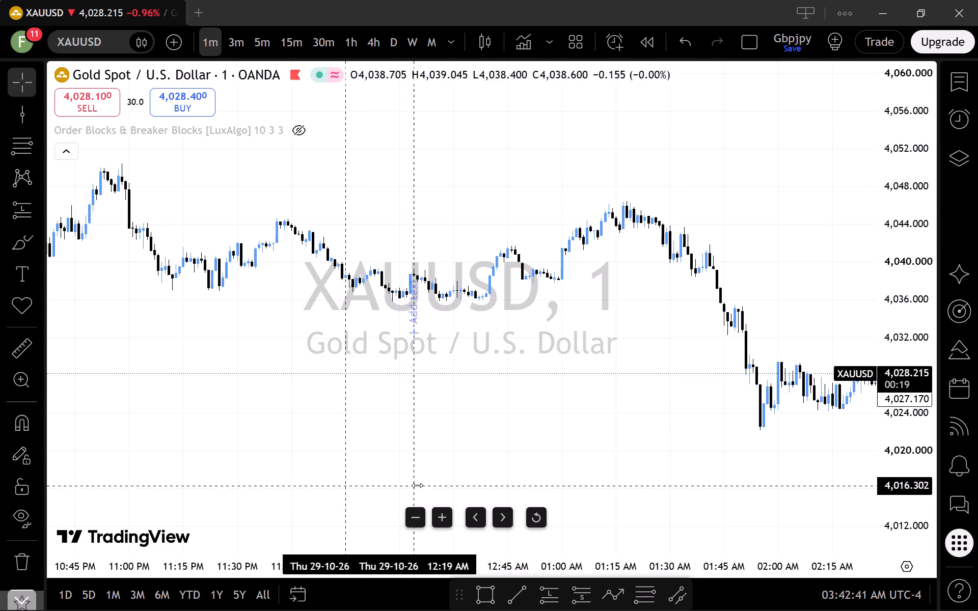
{"action": "left_click_drag", "start_coordinate": [417, 485], "coordinate": [453, 443]}
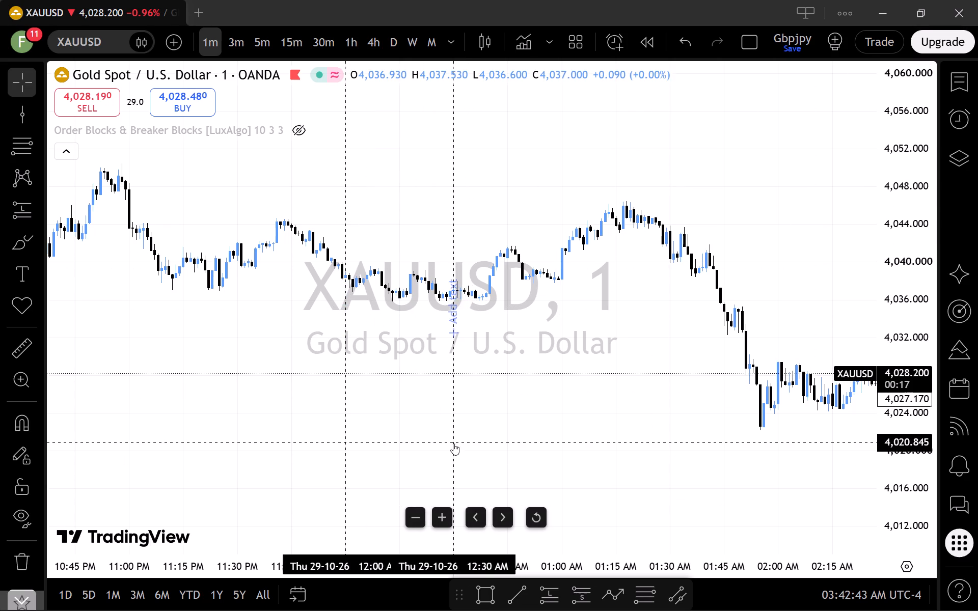
{"action": "left_click", "coordinate": [474, 443]}
Draw a horizontal line at about 4,035.823, along the lowest wick between the 12:00 AM and 12:30 AM vertical lines.
{"action": "scroll", "coordinate": [486, 411], "scroll_direction": "up", "scroll_amount": 2}
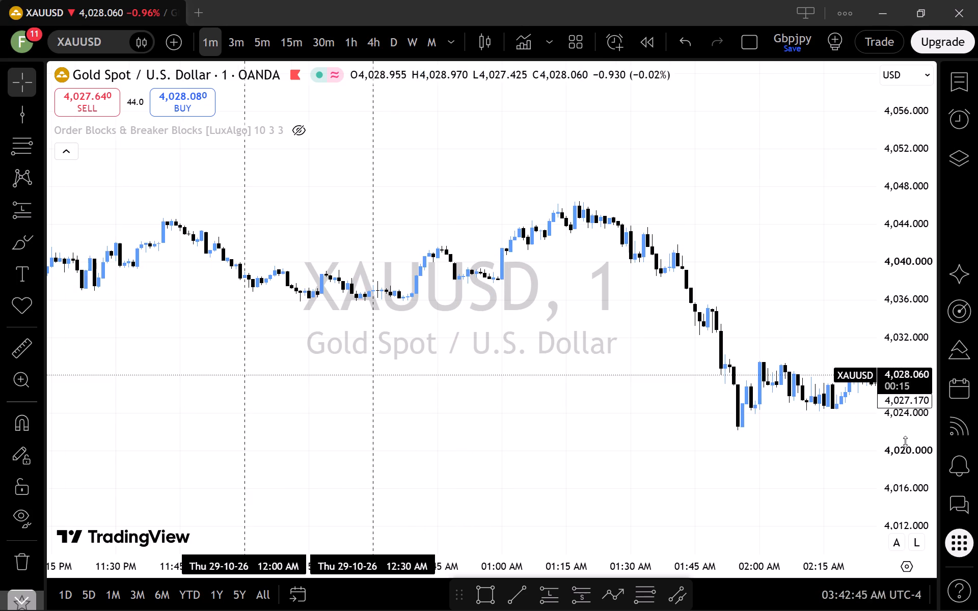
{"action": "scroll", "coordinate": [905, 441], "scroll_direction": "up", "scroll_amount": 20}
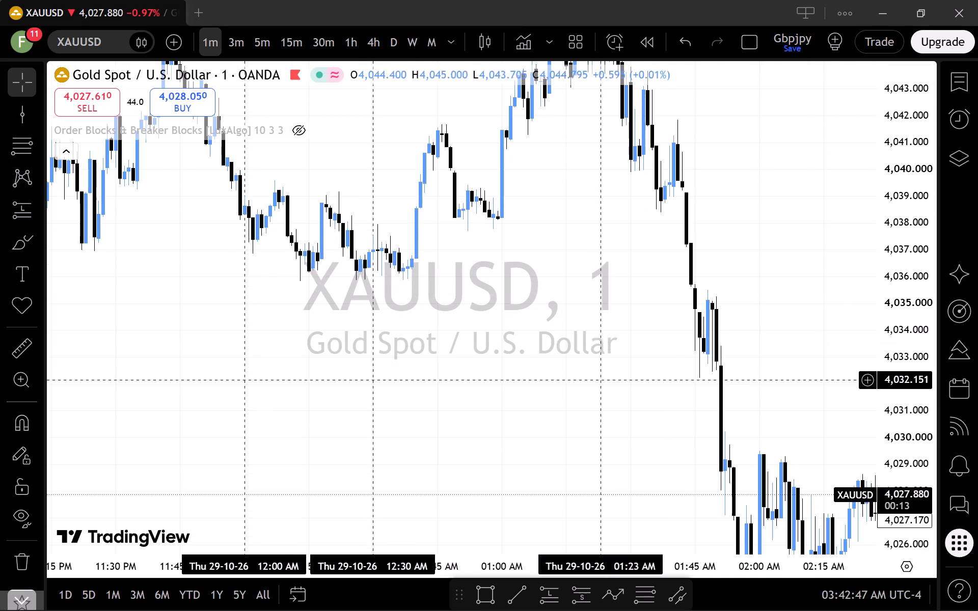
{"action": "scroll", "coordinate": [595, 381], "scroll_direction": "up", "scroll_amount": 2}
{"action": "left_click_drag", "start_coordinate": [490, 366], "coordinate": [840, 474]}
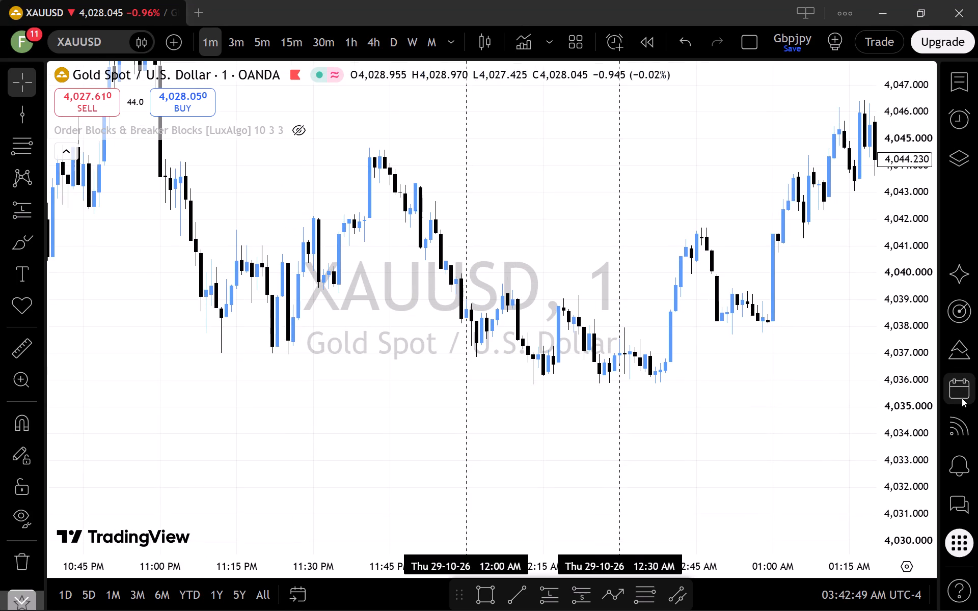
{"action": "scroll", "coordinate": [894, 409], "scroll_direction": "up", "scroll_amount": 6}
{"action": "scroll", "coordinate": [771, 421], "scroll_direction": "up", "scroll_amount": 2}
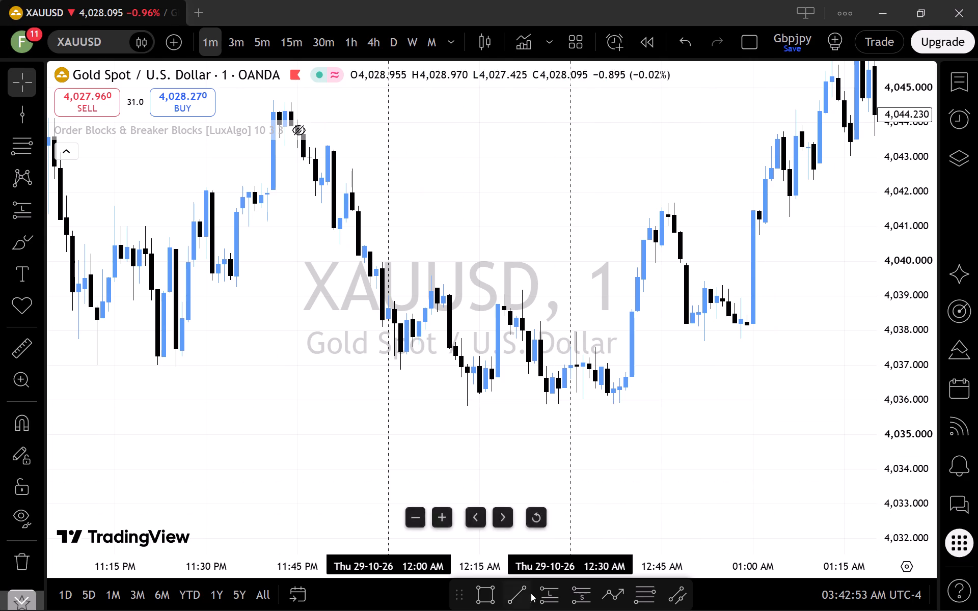
{"action": "left_click", "coordinate": [42, 119]}
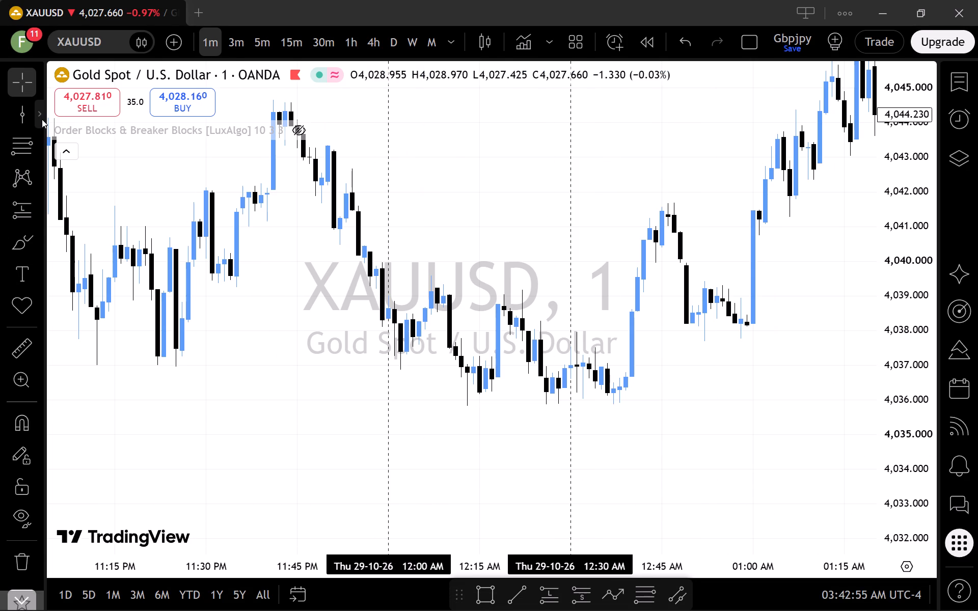
{"action": "left_click", "coordinate": [101, 232]}
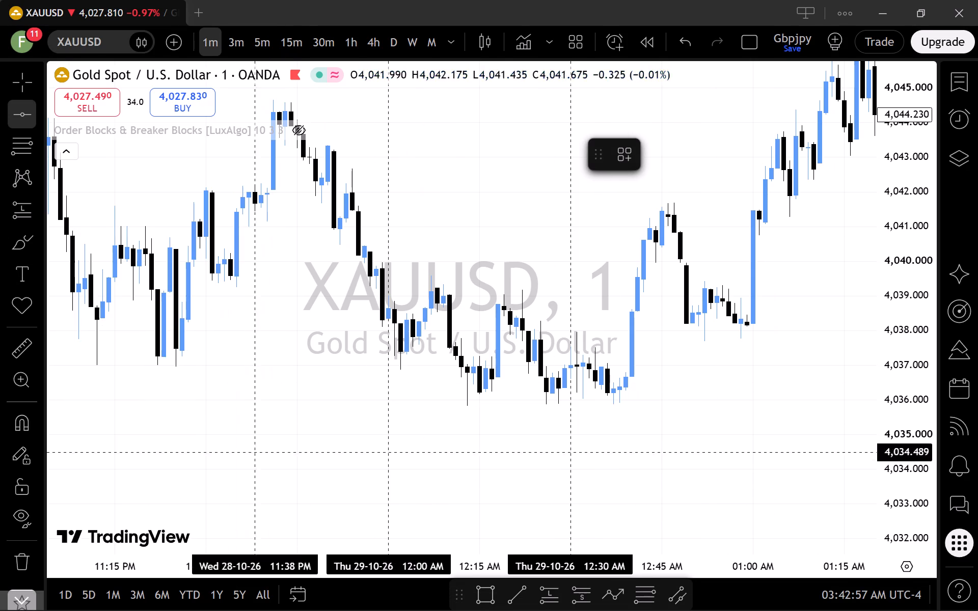
{"action": "left_click", "coordinate": [413, 406]}
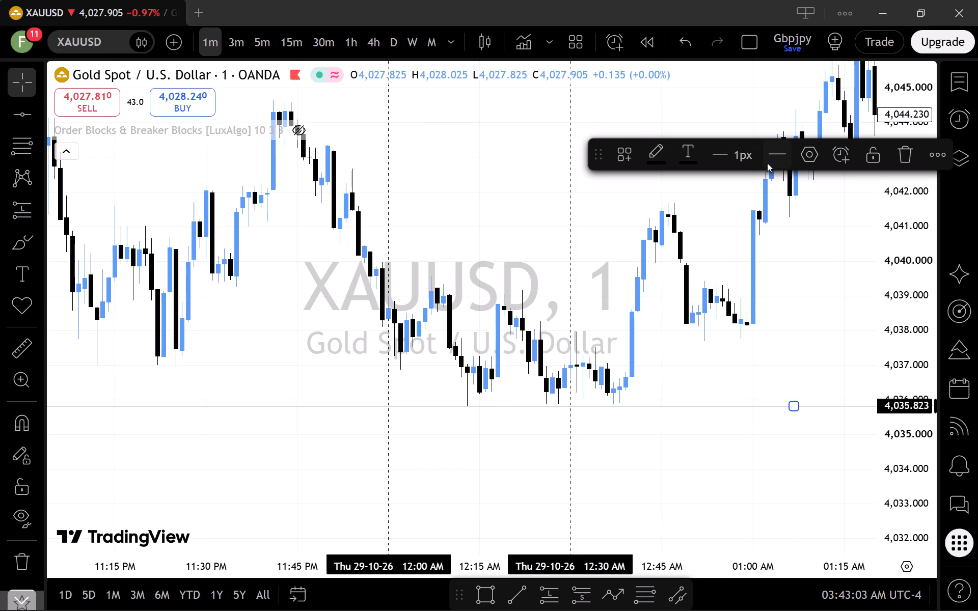
Draw a second horizontal line at about 4,039.608, near the highest wick between the two vertical lines.
{"action": "left_click", "coordinate": [20, 115]}
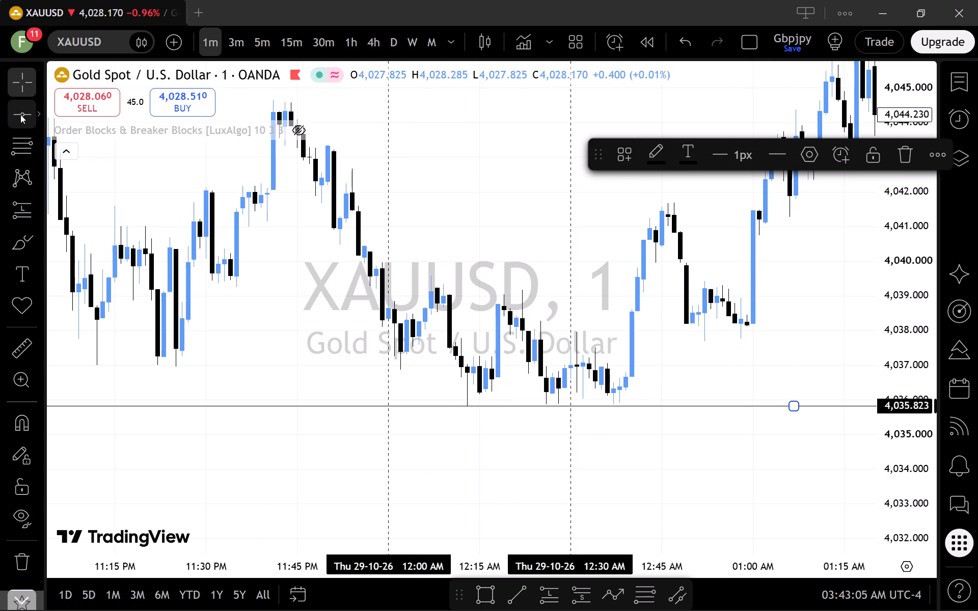
{"action": "left_click", "coordinate": [506, 275]}
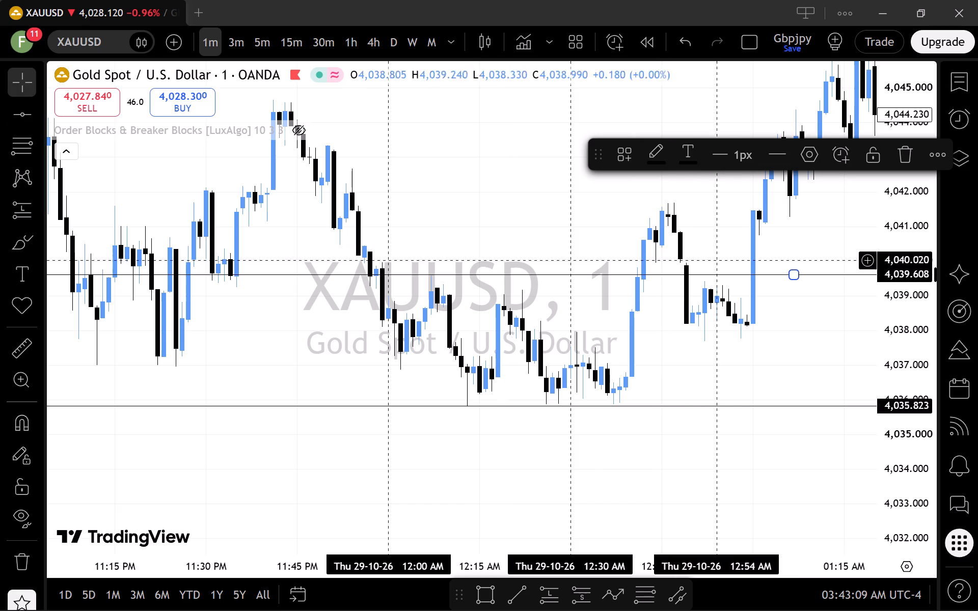
Fine-tune the upper horizontal line to 4,039.596 so it sits on the tip of the range's highest wick.
{"action": "scroll", "coordinate": [821, 359], "scroll_direction": "up", "scroll_amount": 3}
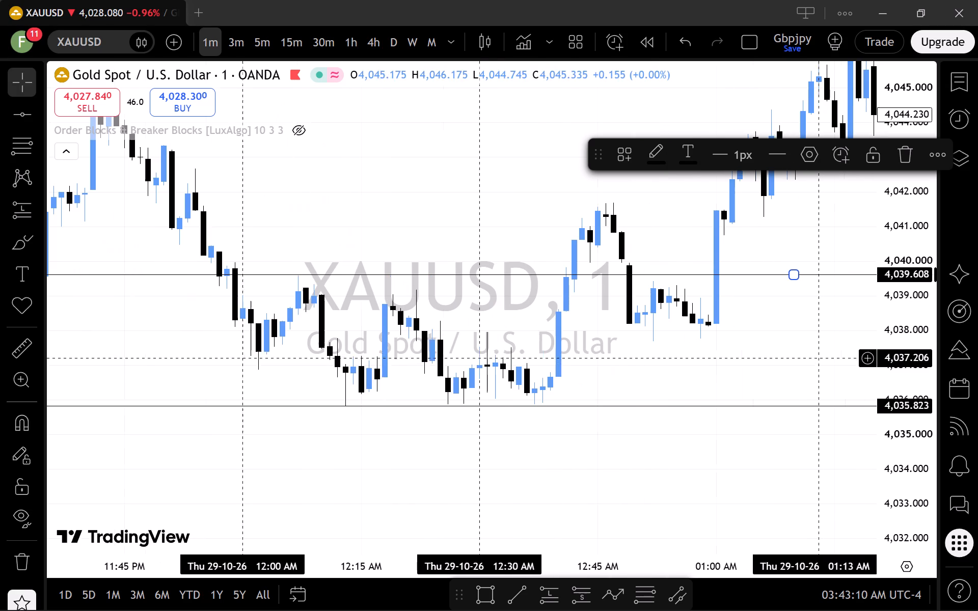
{"action": "scroll", "coordinate": [918, 371], "scroll_direction": "up", "scroll_amount": 16}
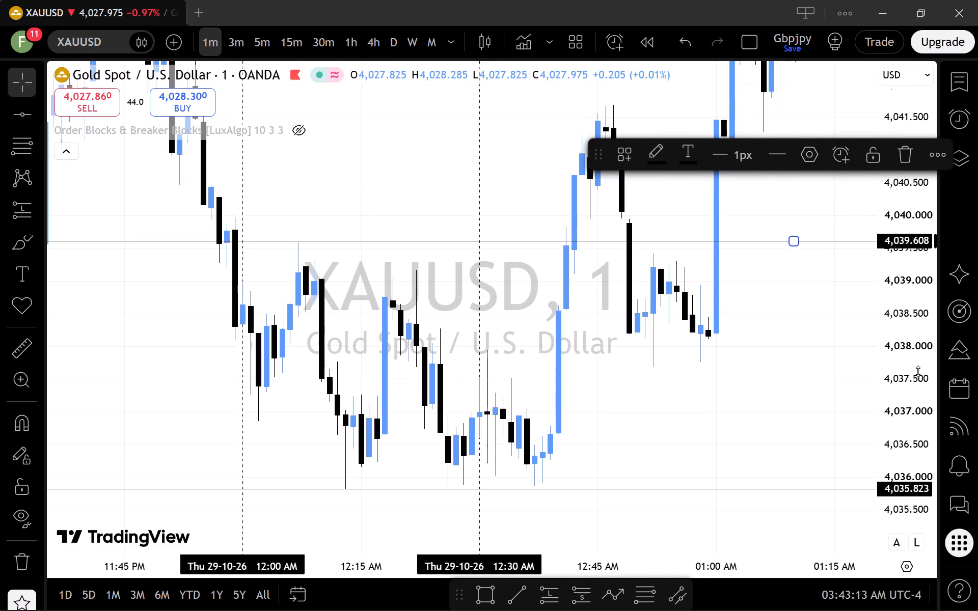
{"action": "scroll", "coordinate": [918, 371], "scroll_direction": "up", "scroll_amount": 9}
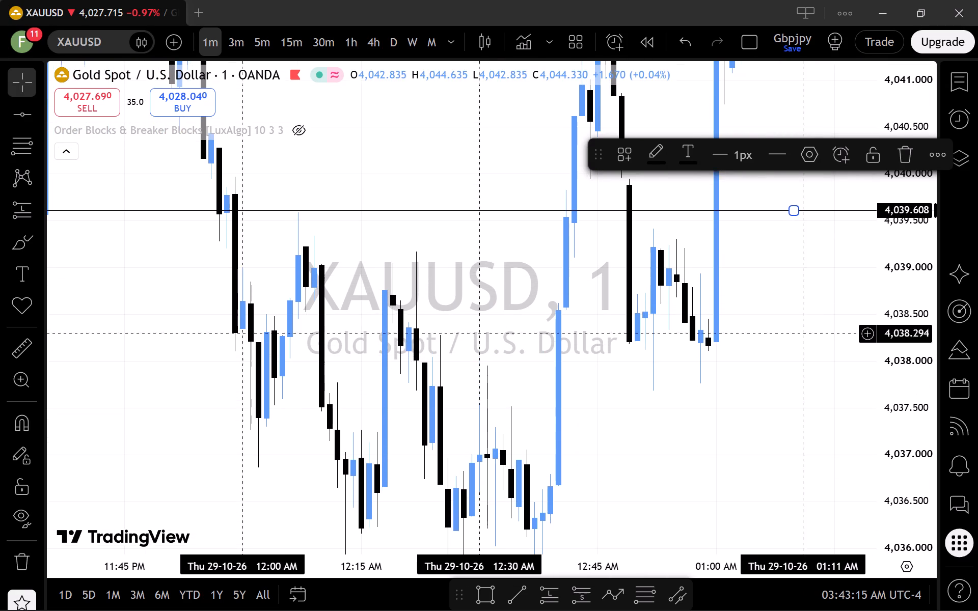
{"action": "left_click_drag", "start_coordinate": [794, 210], "coordinate": [794, 191]}
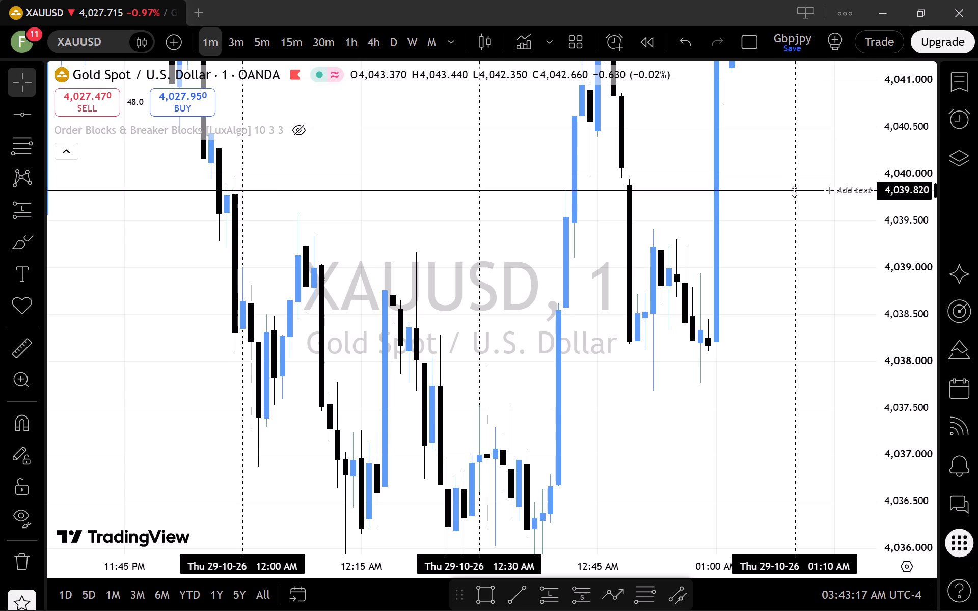
{"action": "left_click_drag", "start_coordinate": [794, 191], "coordinate": [801, 212]}
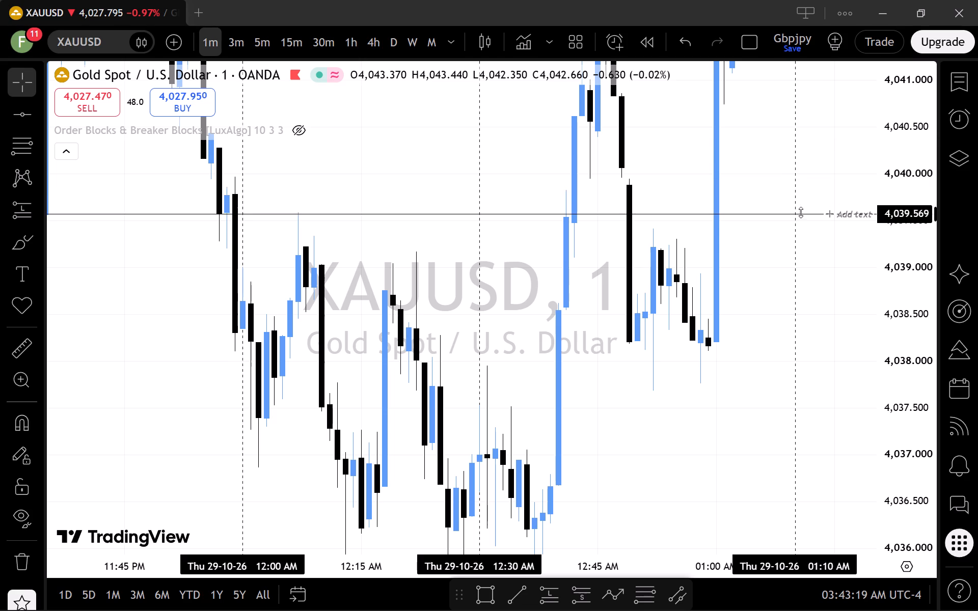
{"action": "left_click_drag", "start_coordinate": [801, 212], "coordinate": [807, 212]}
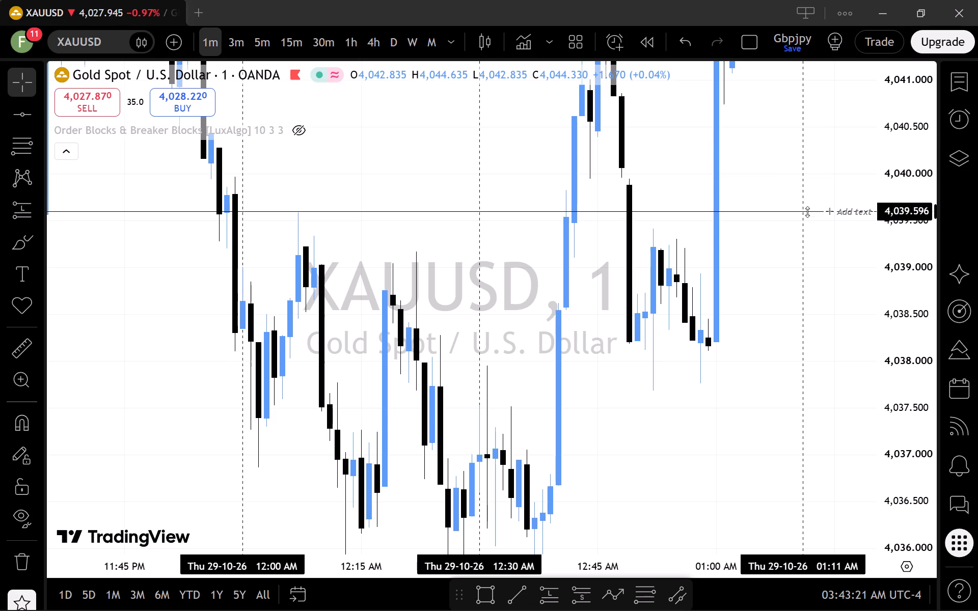
{"action": "left_click_drag", "start_coordinate": [807, 212], "coordinate": [810, 214]}
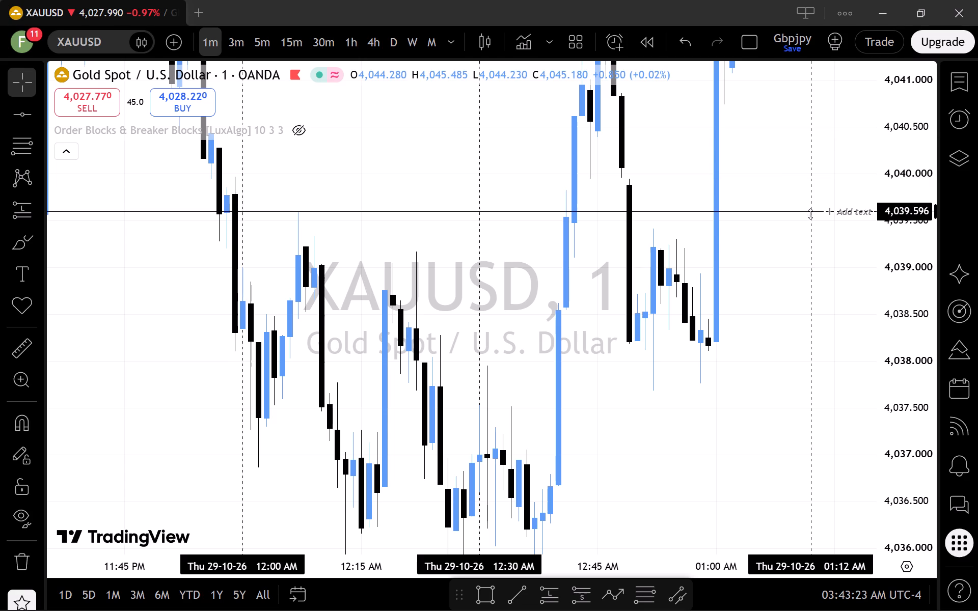
{"action": "left_click_drag", "start_coordinate": [810, 214], "coordinate": [812, 212]}
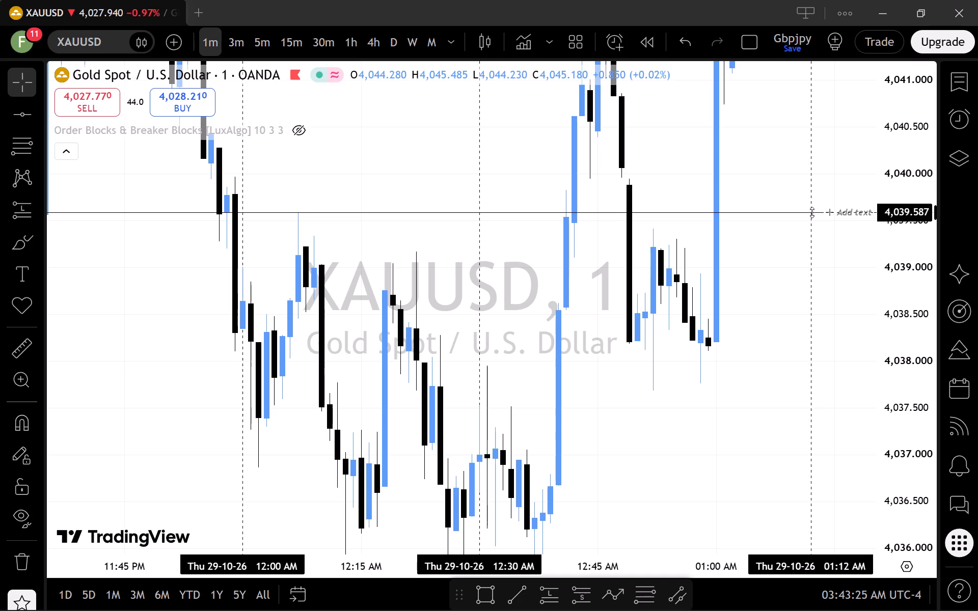
{"action": "left_click_drag", "start_coordinate": [812, 212], "coordinate": [809, 212]}
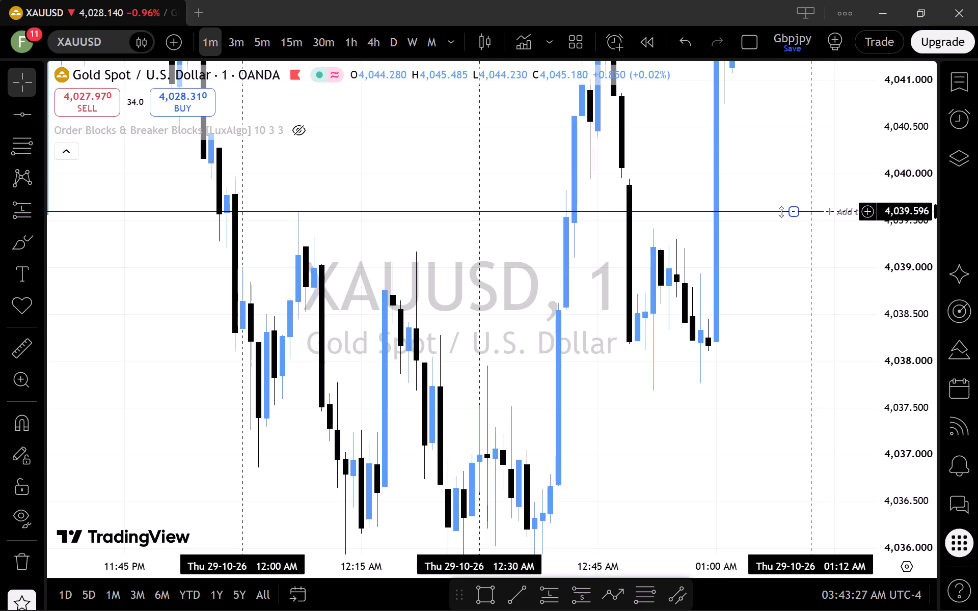
Examine the upper horizontal line against the candles before and after the 12:00 AM vertical line.
{"action": "scroll", "coordinate": [255, 245], "scroll_direction": "up", "scroll_amount": 5}
{"action": "left_click_drag", "start_coordinate": [249, 246], "coordinate": [533, 265]}
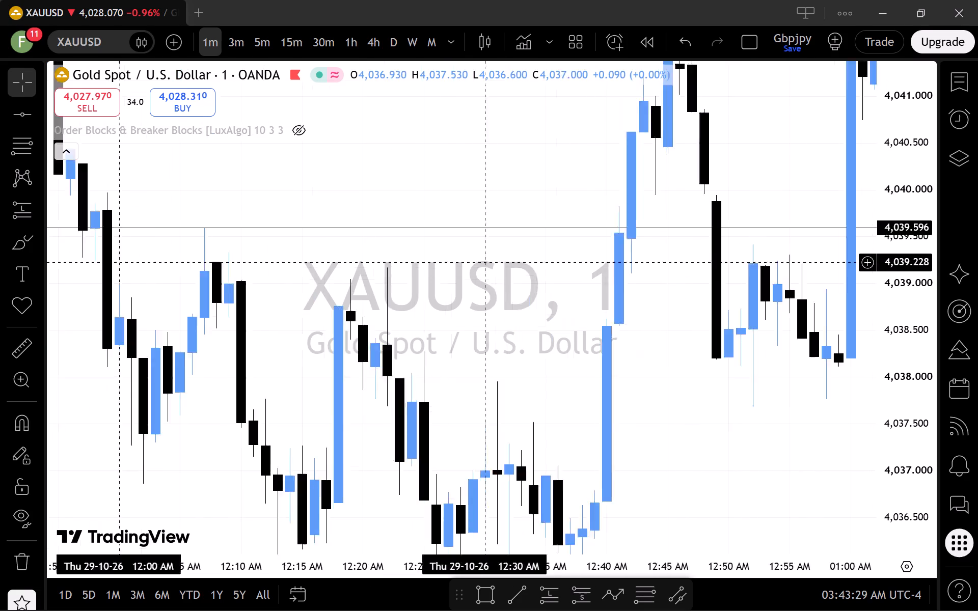
{"action": "left_click_drag", "start_coordinate": [533, 265], "coordinate": [577, 266]}
{"action": "scroll", "coordinate": [577, 266], "scroll_direction": "up", "scroll_amount": 2}
{"action": "scroll", "coordinate": [577, 266], "scroll_direction": "down", "scroll_amount": 10}
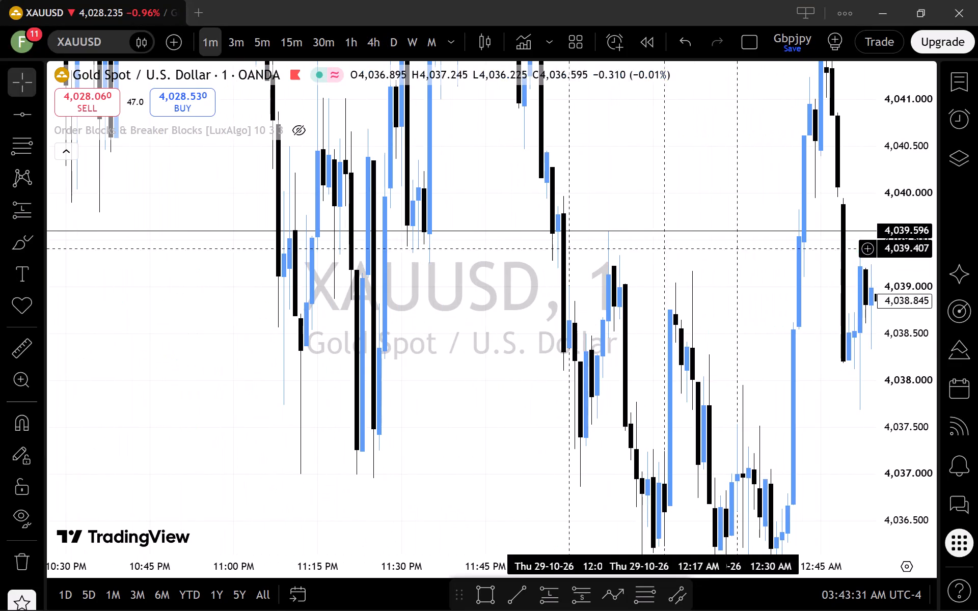
{"action": "scroll", "coordinate": [853, 284], "scroll_direction": "down", "scroll_amount": 5}
{"action": "scroll", "coordinate": [923, 281], "scroll_direction": "down", "scroll_amount": 9}
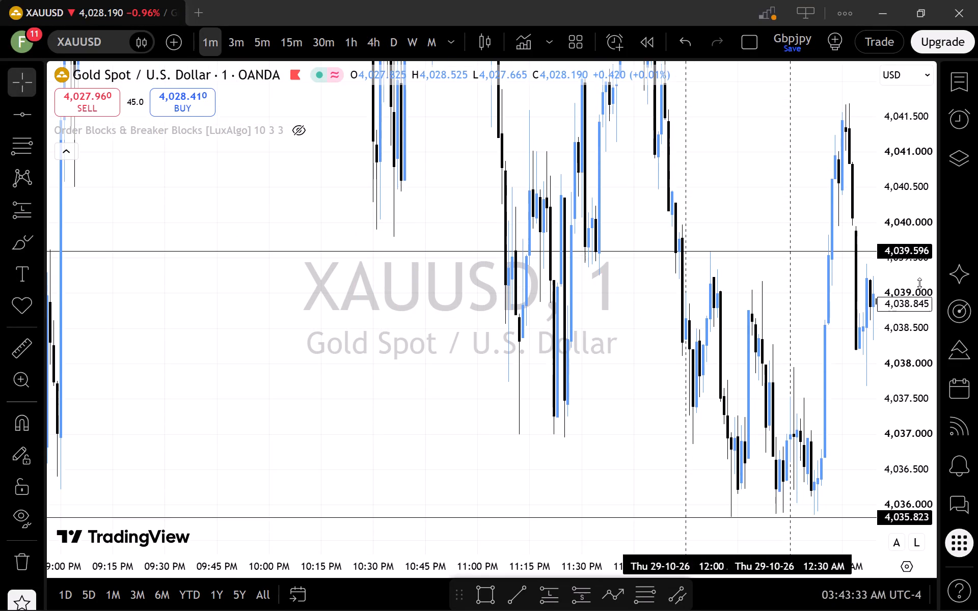
{"action": "scroll", "coordinate": [919, 283], "scroll_direction": "down", "scroll_amount": 9}
Fine-tune the lower horizontal line to 4,035.825 so it sits on the tip of the 12:13 AM candle's lower wick.
{"action": "scroll", "coordinate": [872, 311], "scroll_direction": "up", "scroll_amount": 14}
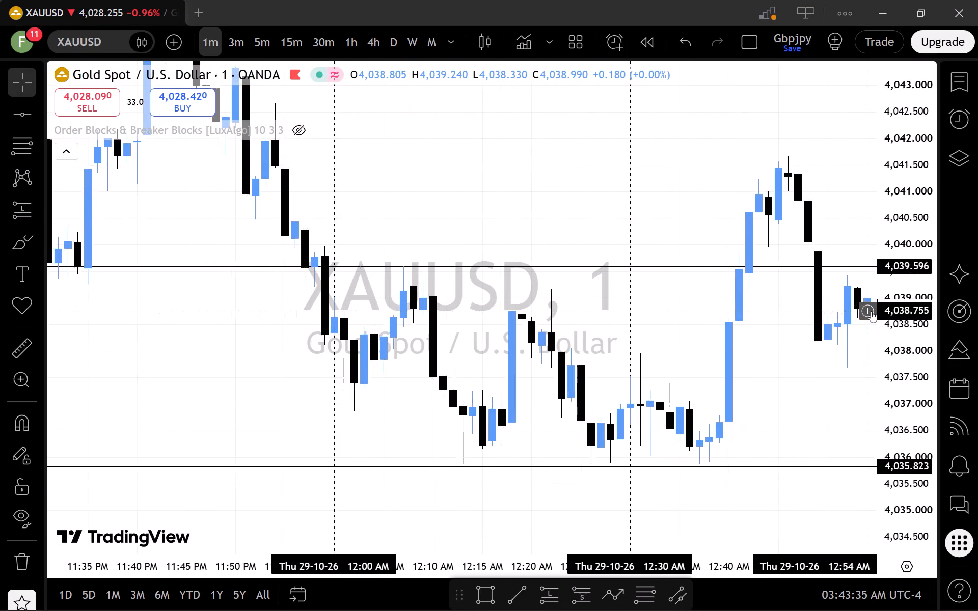
{"action": "scroll", "coordinate": [871, 311], "scroll_direction": "up", "scroll_amount": 4}
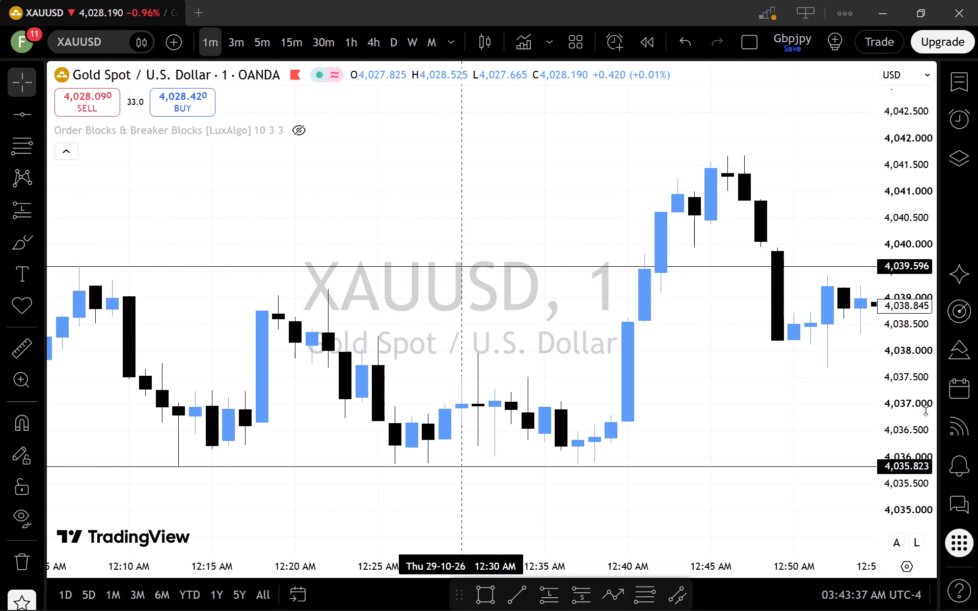
{"action": "scroll", "coordinate": [913, 426], "scroll_direction": "up", "scroll_amount": 20}
{"action": "scroll", "coordinate": [913, 426], "scroll_direction": "up", "scroll_amount": 9}
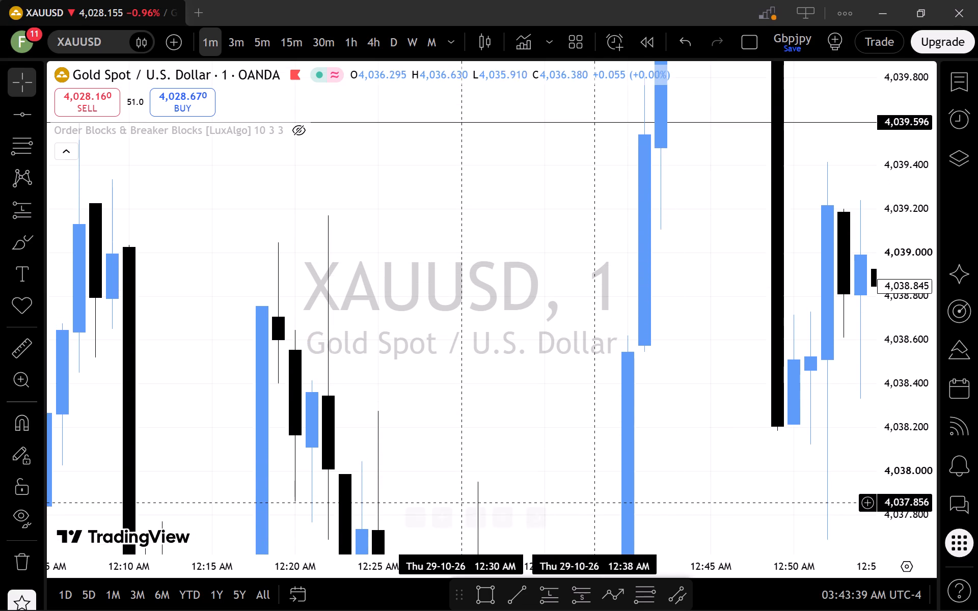
{"action": "left_click_drag", "start_coordinate": [602, 503], "coordinate": [883, 0]}
{"action": "scroll", "coordinate": [586, 392], "scroll_direction": "up", "scroll_amount": 5}
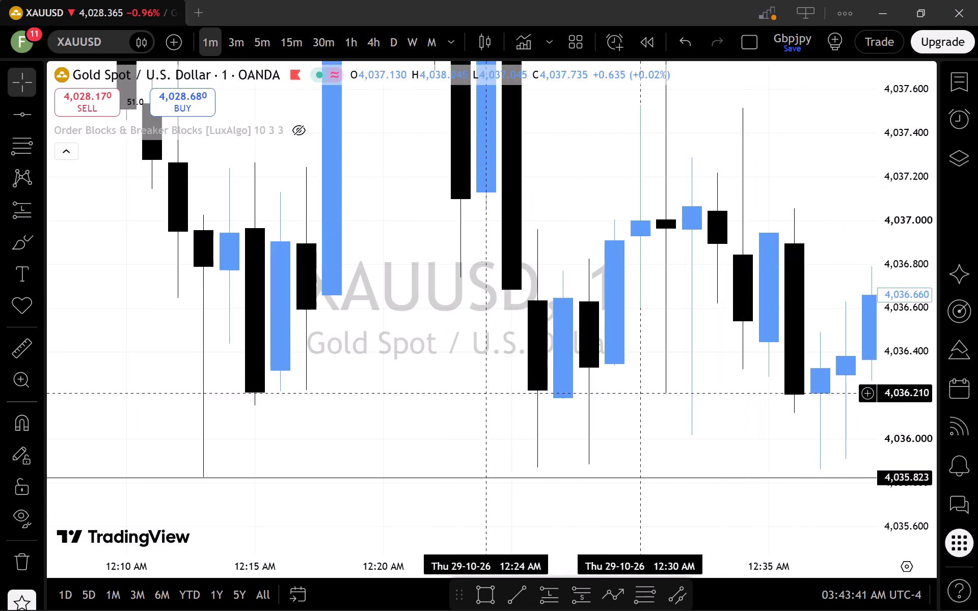
{"action": "left_click_drag", "start_coordinate": [499, 393], "coordinate": [818, 222]}
{"action": "scroll", "coordinate": [918, 384], "scroll_direction": "up", "scroll_amount": 14}
{"action": "scroll", "coordinate": [918, 383], "scroll_direction": "down", "scroll_amount": 1}
{"action": "scroll", "coordinate": [918, 383], "scroll_direction": "up", "scroll_amount": 7}
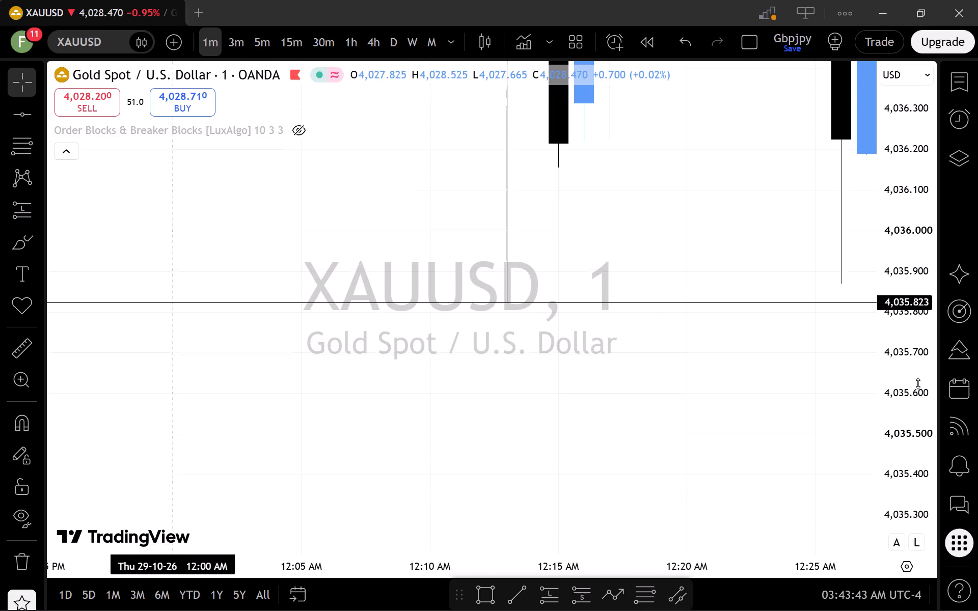
{"action": "scroll", "coordinate": [918, 383], "scroll_direction": "up", "scroll_amount": 20}
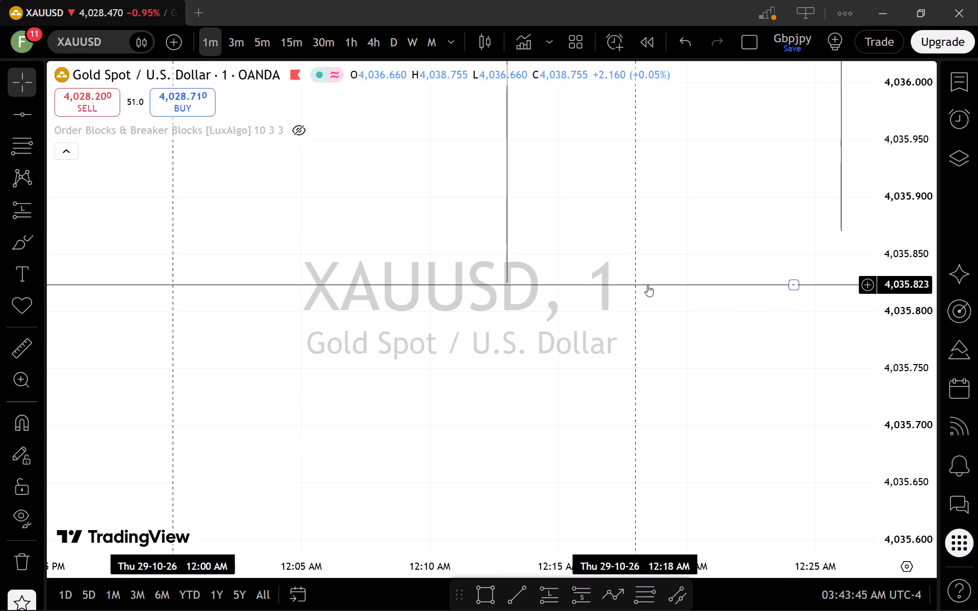
{"action": "left_click", "coordinate": [649, 284]}
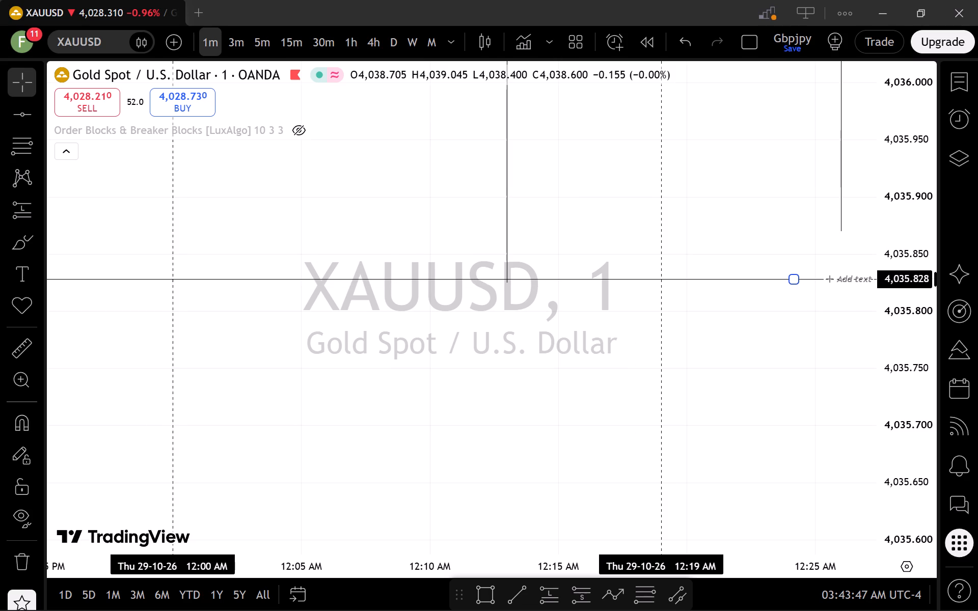
{"action": "right_click", "coordinate": [735, 403]}
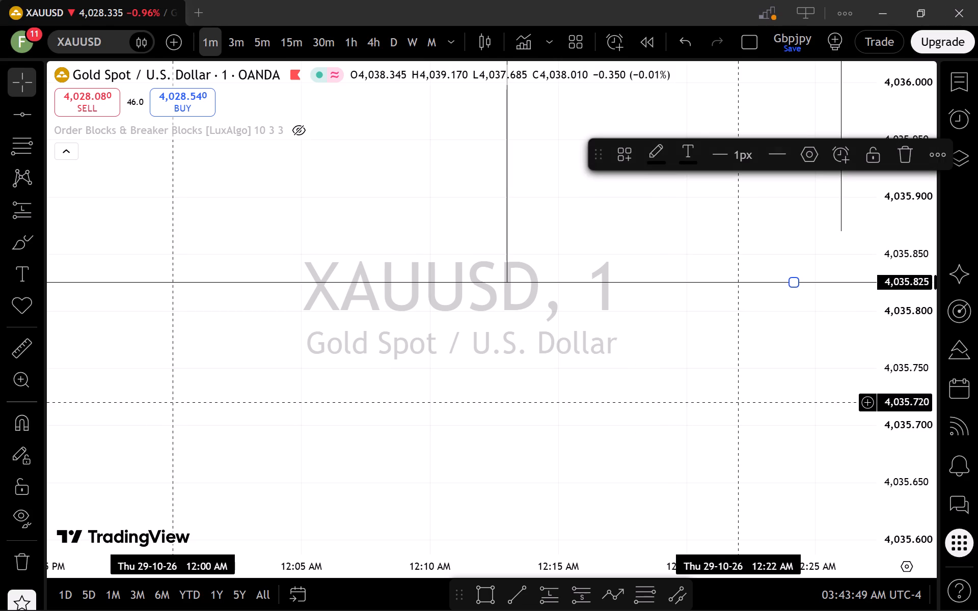
{"action": "left_click", "coordinate": [775, 170]}
Examine how price moved around the range's two horizontal levels before 12:00 AM and after 12:30 AM, up to the latest candle.
{"action": "scroll", "coordinate": [839, 336], "scroll_direction": "down", "scroll_amount": 3}
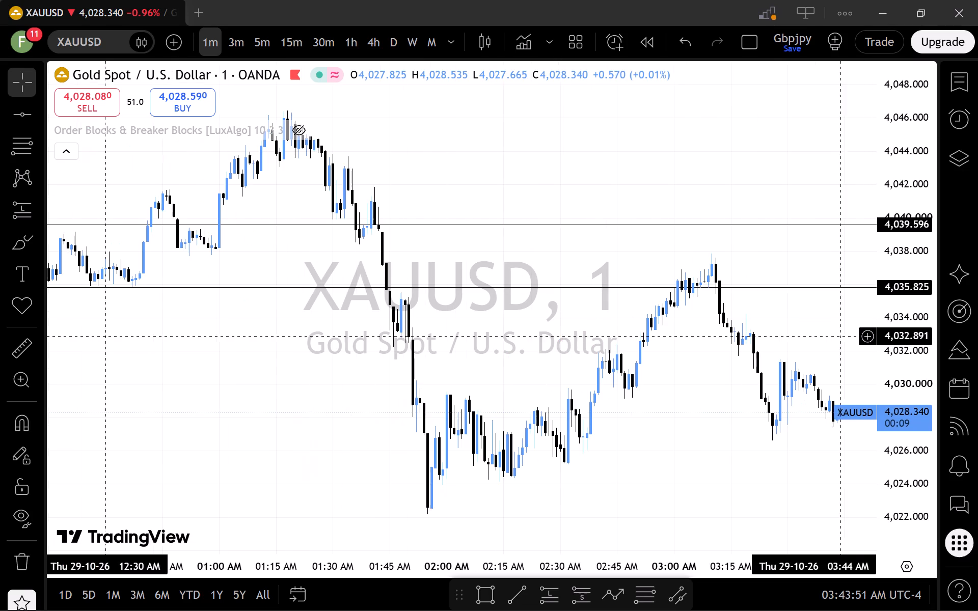
{"action": "left_click_drag", "start_coordinate": [716, 408], "coordinate": [977, 380]}
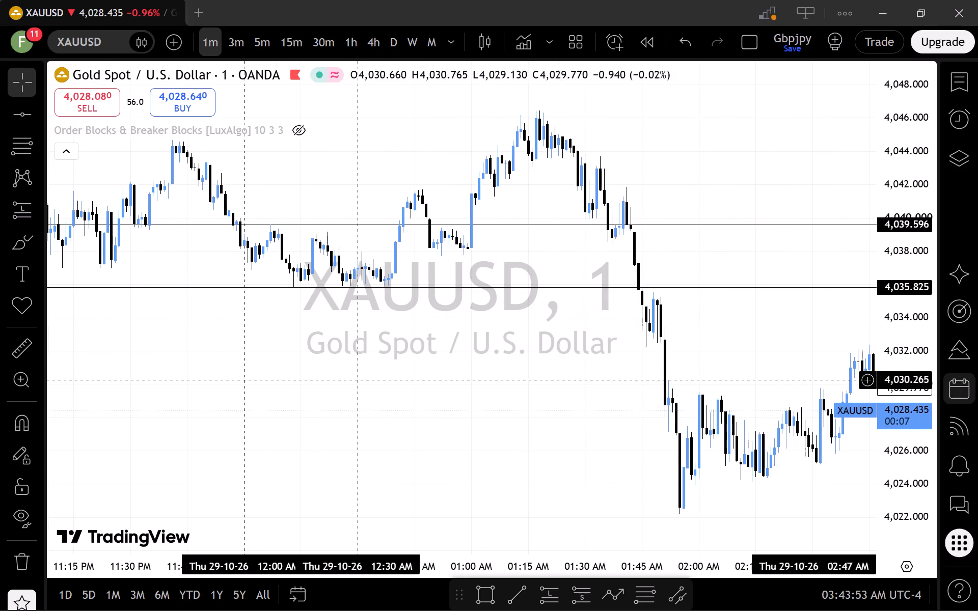
{"action": "scroll", "coordinate": [354, 345], "scroll_direction": "up", "scroll_amount": 3}
{"action": "scroll", "coordinate": [901, 382], "scroll_direction": "up", "scroll_amount": 1}
{"action": "scroll", "coordinate": [901, 382], "scroll_direction": "down", "scroll_amount": 1}
{"action": "scroll", "coordinate": [901, 382], "scroll_direction": "up", "scroll_amount": 2}
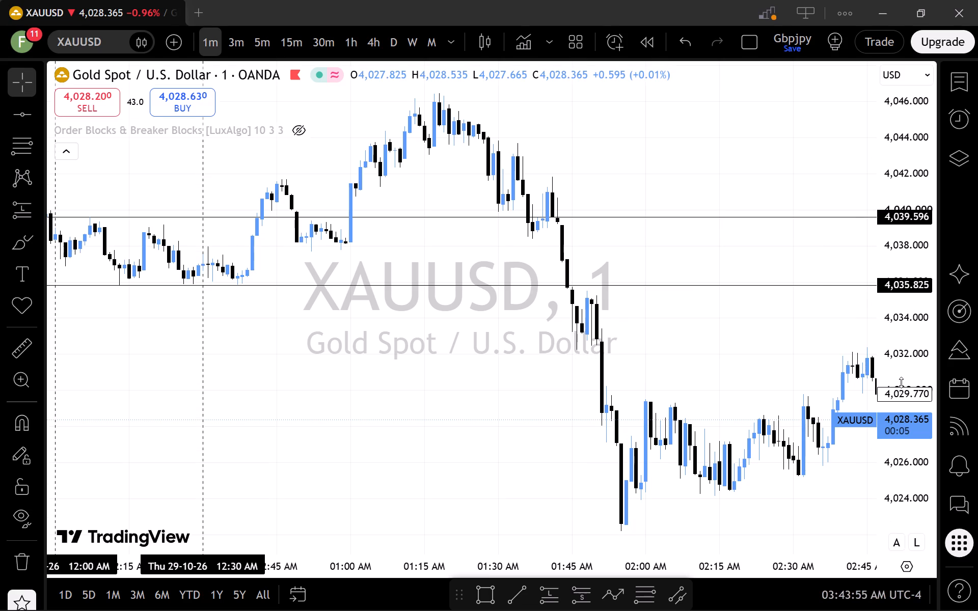
{"action": "scroll", "coordinate": [610, 390], "scroll_direction": "down", "scroll_amount": 11}
{"action": "left_click_drag", "start_coordinate": [675, 336], "coordinate": [666, 350]}
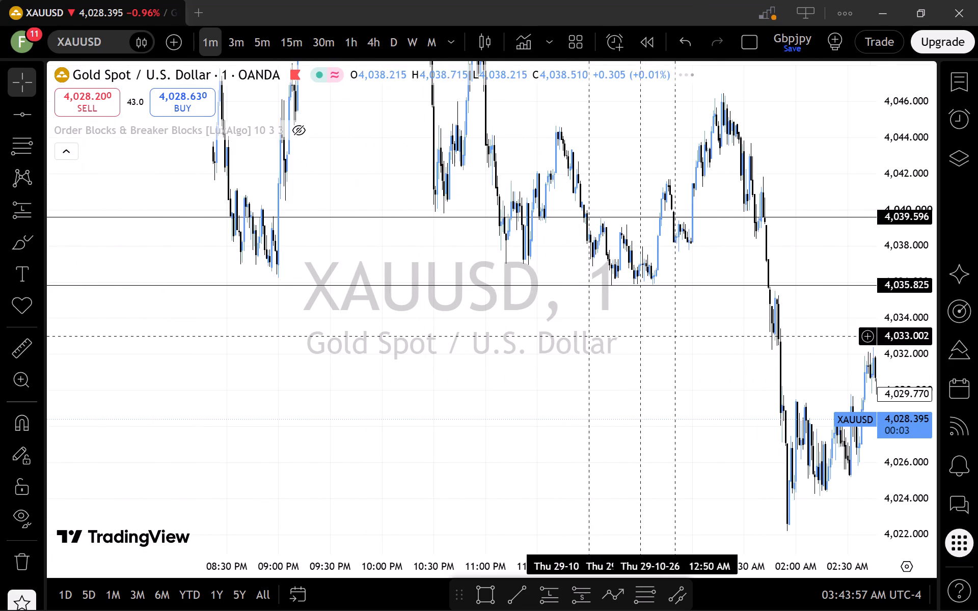
{"action": "left_click_drag", "start_coordinate": [666, 350], "coordinate": [545, 434]}
{"action": "scroll", "coordinate": [914, 326], "scroll_direction": "down", "scroll_amount": 7}
{"action": "scroll", "coordinate": [914, 326], "scroll_direction": "up", "scroll_amount": 1}
{"action": "scroll", "coordinate": [914, 326], "scroll_direction": "down", "scroll_amount": 7}
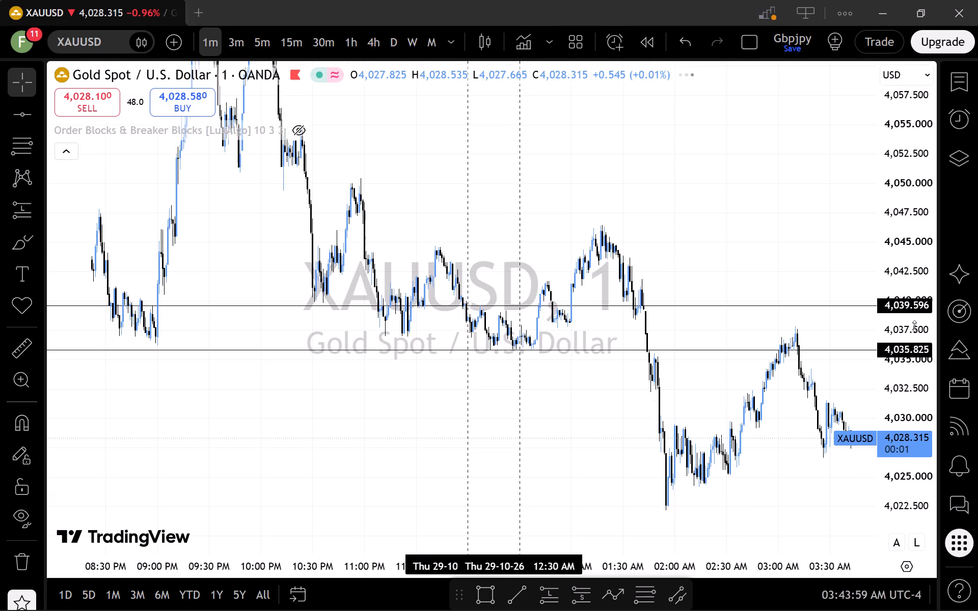
{"action": "scroll", "coordinate": [914, 326], "scroll_direction": "down", "scroll_amount": 8}
{"action": "left_click_drag", "start_coordinate": [769, 447], "coordinate": [615, 360]}
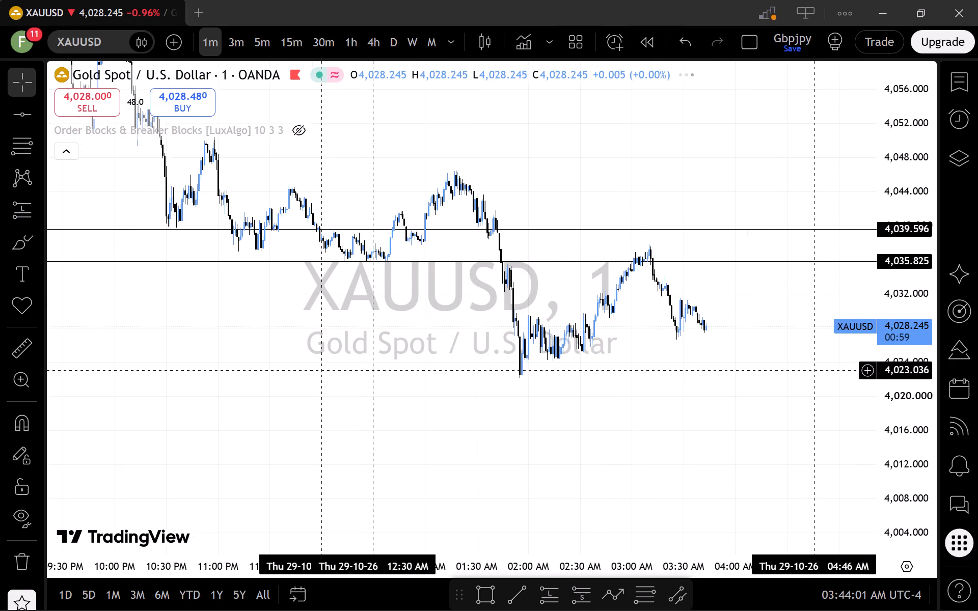
{"action": "scroll", "coordinate": [907, 396], "scroll_direction": "up", "scroll_amount": 7}
{"action": "scroll", "coordinate": [907, 395], "scroll_direction": "down", "scroll_amount": 1}
{"action": "scroll", "coordinate": [907, 395], "scroll_direction": "up", "scroll_amount": 1}
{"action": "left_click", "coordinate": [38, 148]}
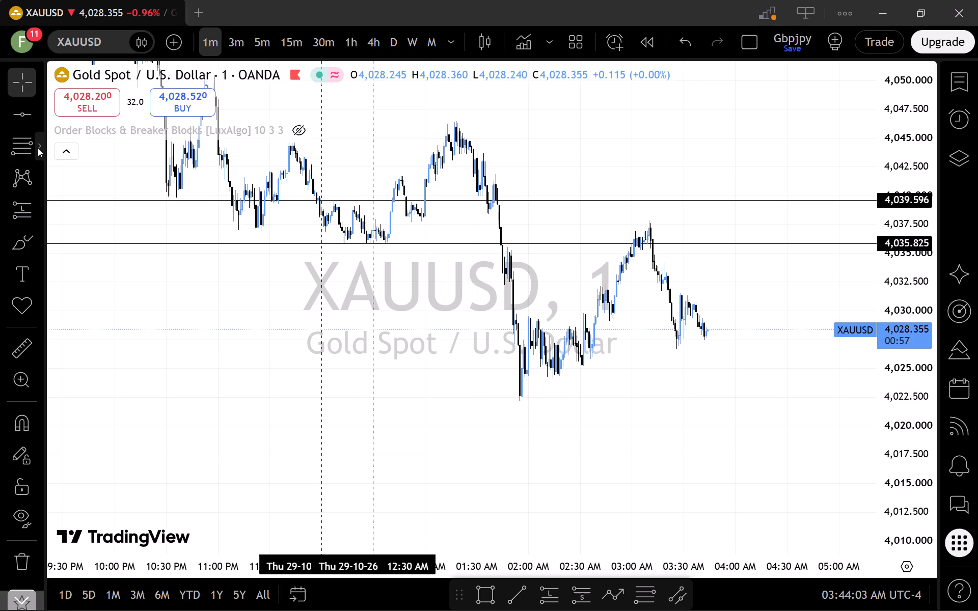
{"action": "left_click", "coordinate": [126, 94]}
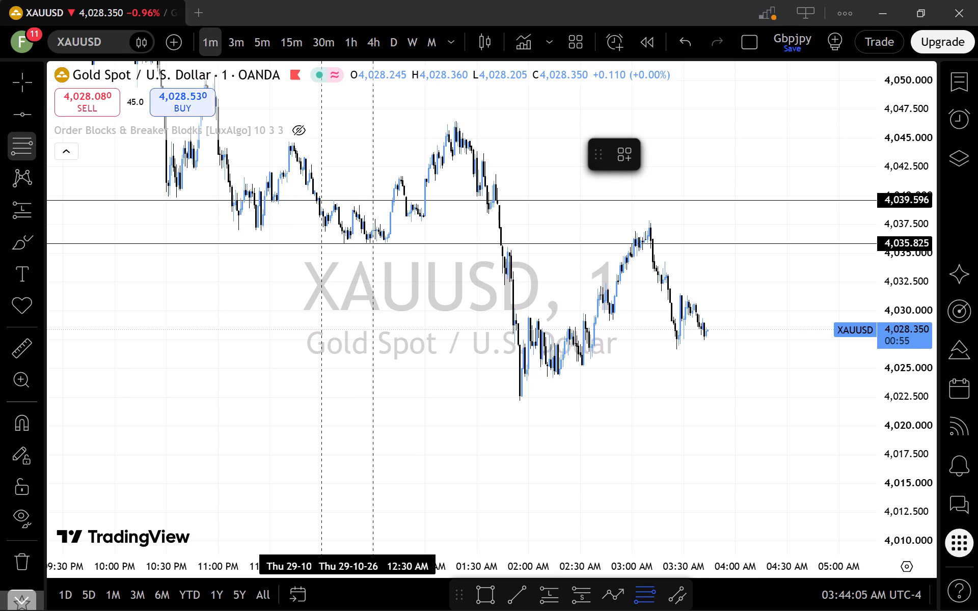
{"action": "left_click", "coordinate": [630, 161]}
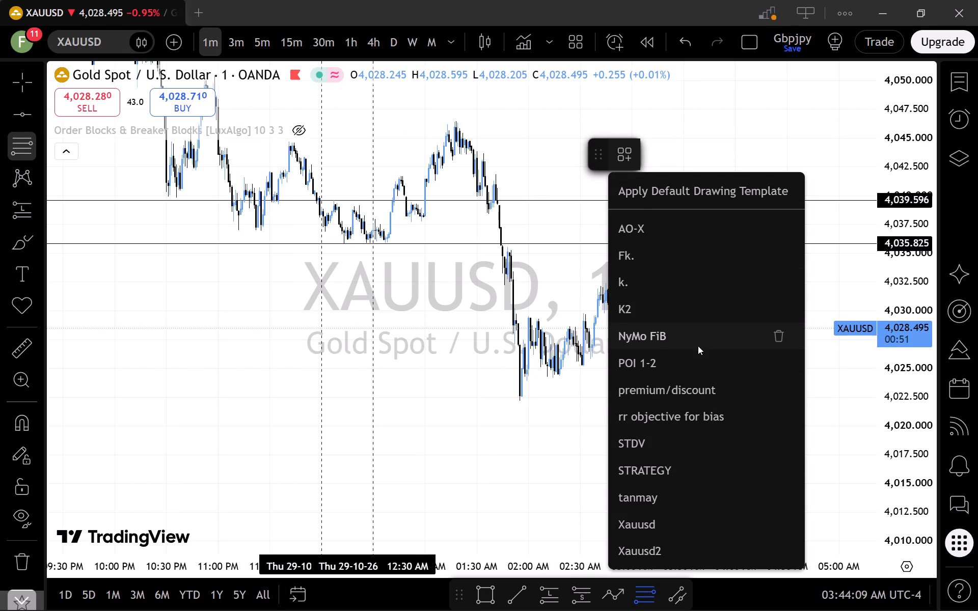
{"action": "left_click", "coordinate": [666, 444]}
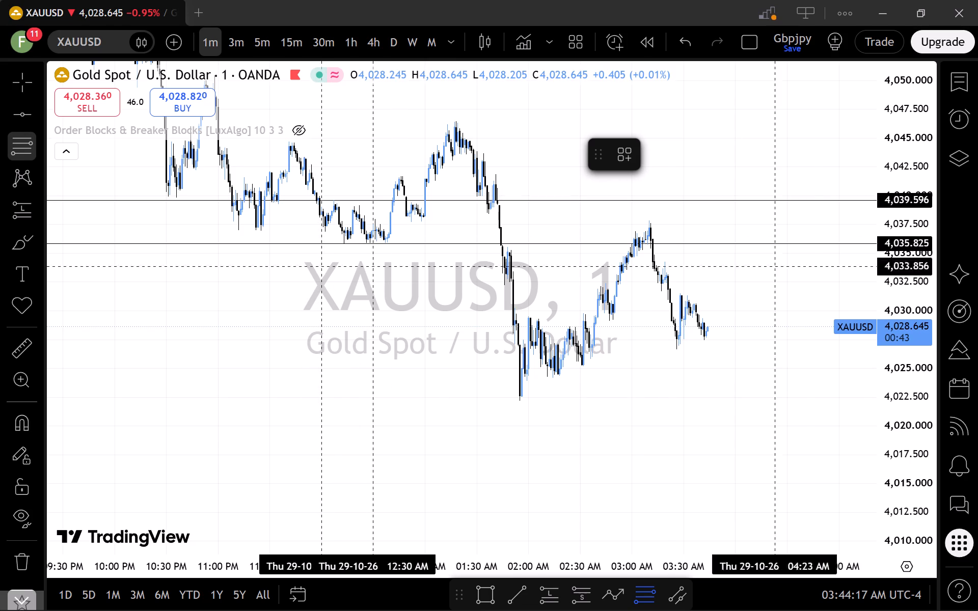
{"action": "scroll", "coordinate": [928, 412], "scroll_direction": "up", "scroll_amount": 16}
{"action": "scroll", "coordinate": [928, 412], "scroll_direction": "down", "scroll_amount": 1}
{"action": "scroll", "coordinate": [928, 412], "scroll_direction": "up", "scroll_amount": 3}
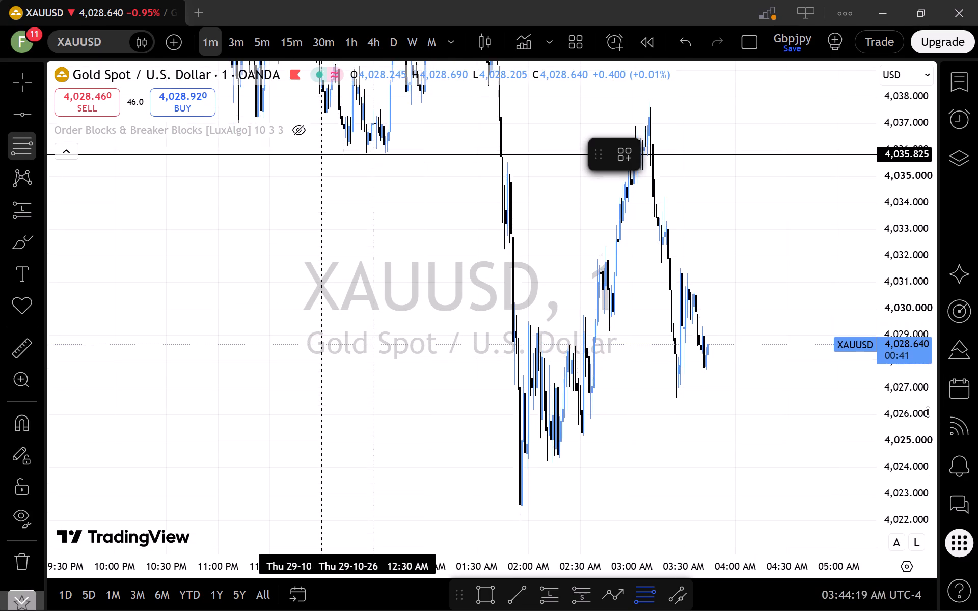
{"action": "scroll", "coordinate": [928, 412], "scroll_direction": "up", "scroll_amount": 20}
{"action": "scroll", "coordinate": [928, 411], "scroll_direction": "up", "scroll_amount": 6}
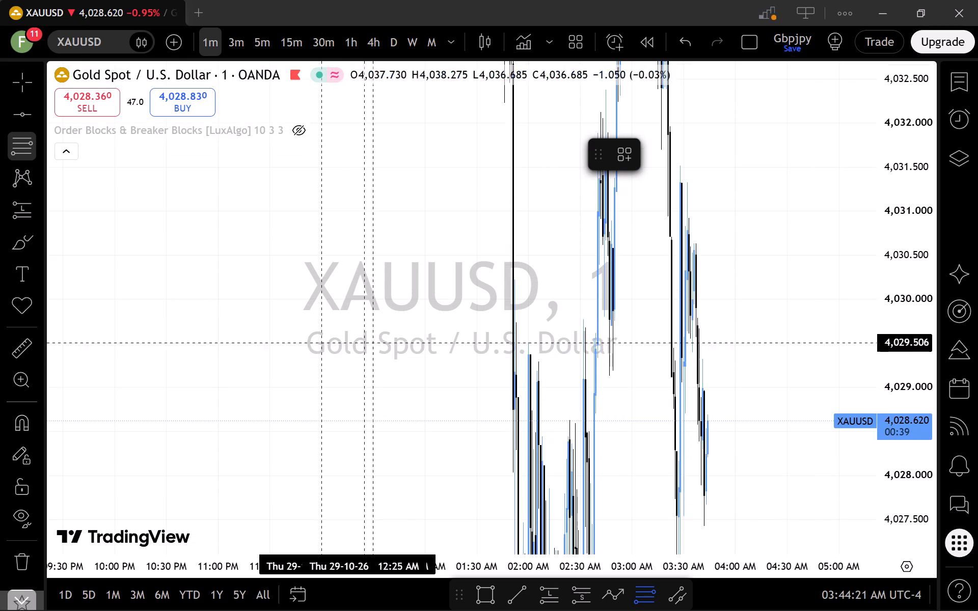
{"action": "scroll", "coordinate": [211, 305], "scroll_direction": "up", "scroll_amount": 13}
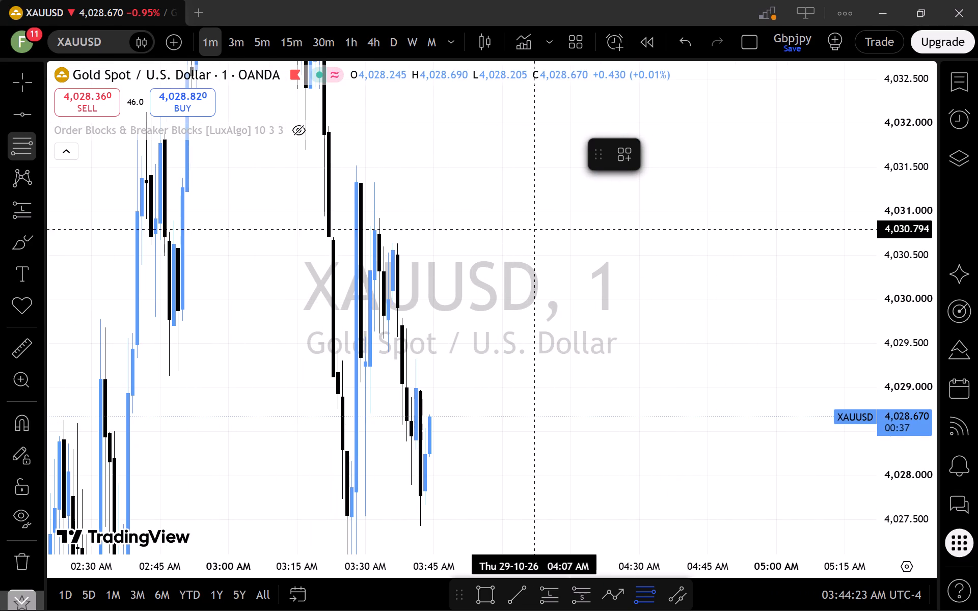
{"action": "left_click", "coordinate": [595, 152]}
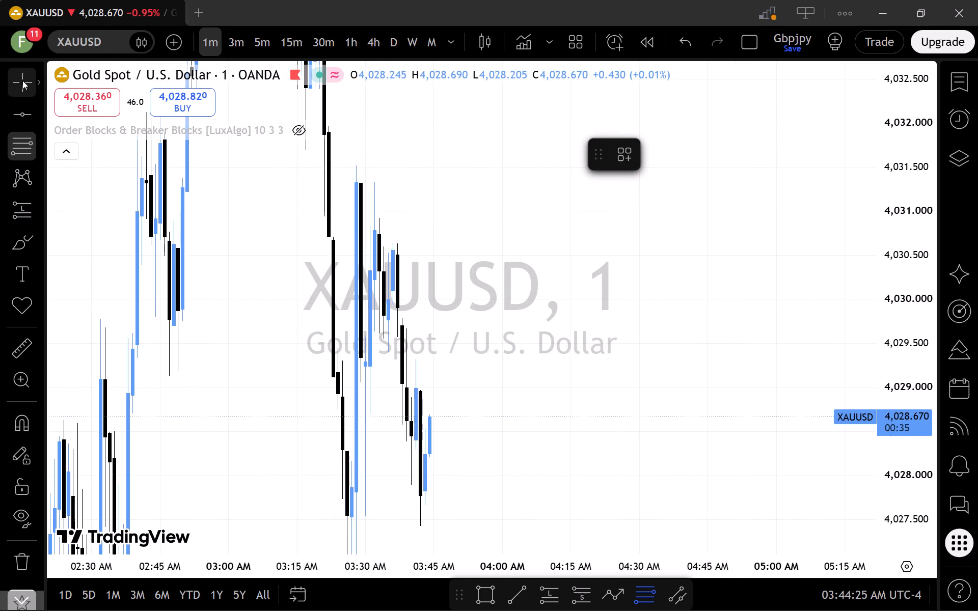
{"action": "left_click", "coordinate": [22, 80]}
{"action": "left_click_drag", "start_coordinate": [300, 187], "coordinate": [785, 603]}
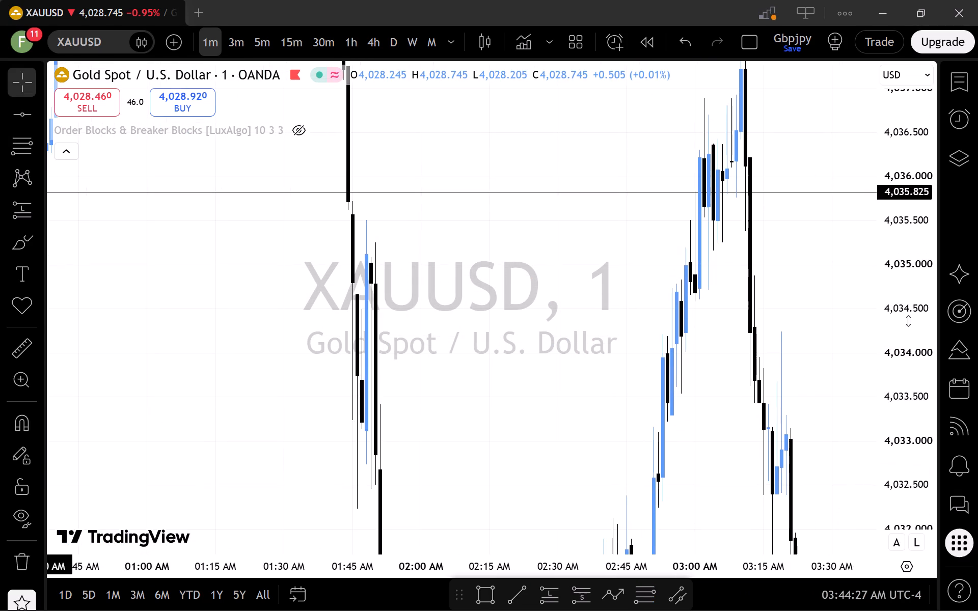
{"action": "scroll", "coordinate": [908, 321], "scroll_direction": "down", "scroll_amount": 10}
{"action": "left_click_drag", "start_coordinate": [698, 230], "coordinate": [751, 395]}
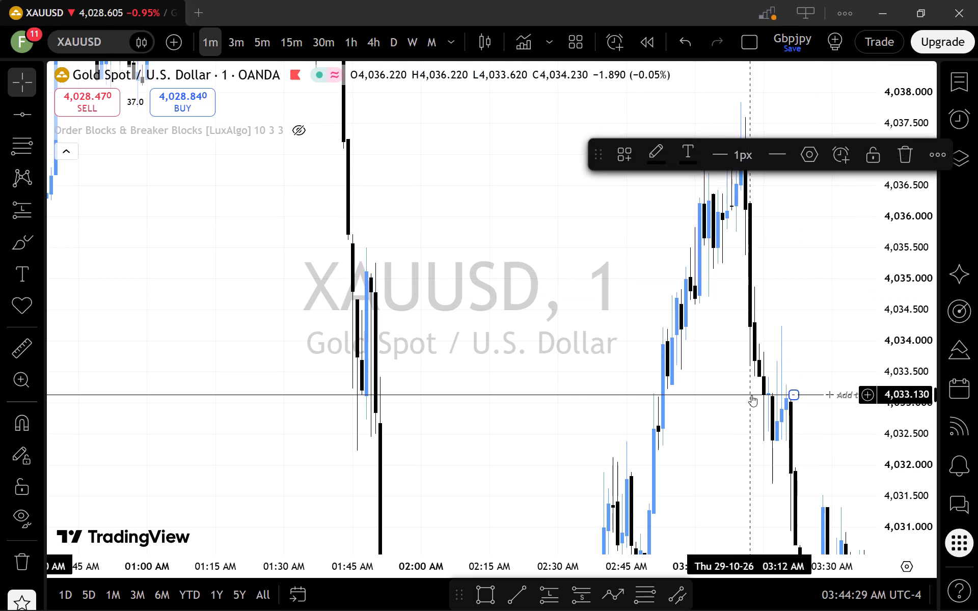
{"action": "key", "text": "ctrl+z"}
Draw a Fib Retracement with the STDV template from about 4,039.587 at 12:02 AM down to about 4,035.838 at 12:29 AM.
{"action": "left_click", "coordinate": [582, 307]}
{"action": "left_click_drag", "start_coordinate": [568, 263], "coordinate": [737, 511]}
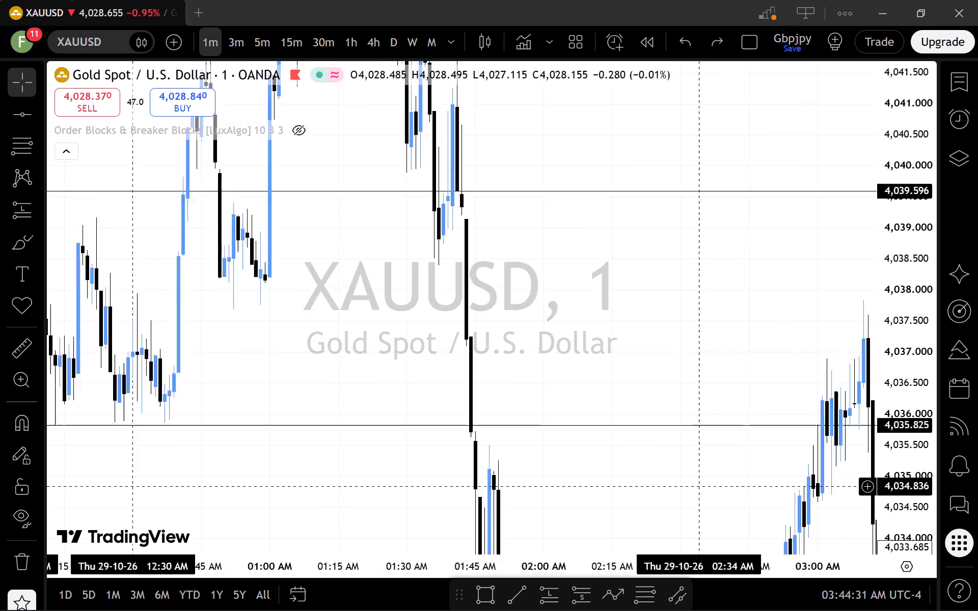
{"action": "left_click_drag", "start_coordinate": [737, 511], "coordinate": [977, 522]}
{"action": "scroll", "coordinate": [568, 407], "scroll_direction": "up", "scroll_amount": 3}
{"action": "left_click_drag", "start_coordinate": [473, 382], "coordinate": [571, 375]}
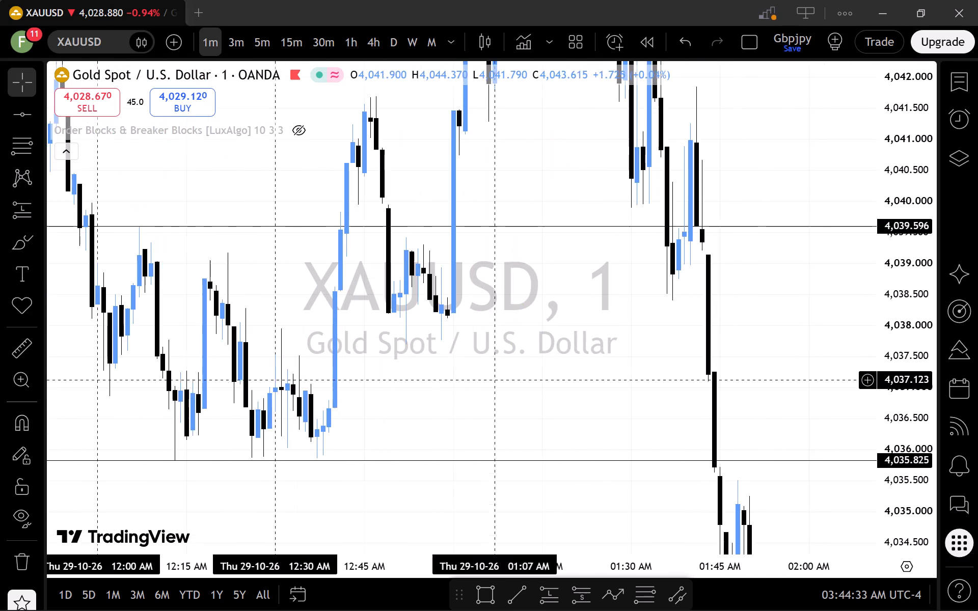
{"action": "left_click_drag", "start_coordinate": [571, 375], "coordinate": [789, 340]}
{"action": "scroll", "coordinate": [733, 353], "scroll_direction": "up", "scroll_amount": 5}
{"action": "left_click_drag", "start_coordinate": [678, 352], "coordinate": [870, 344]}
{"action": "scroll", "coordinate": [733, 349], "scroll_direction": "up", "scroll_amount": 3}
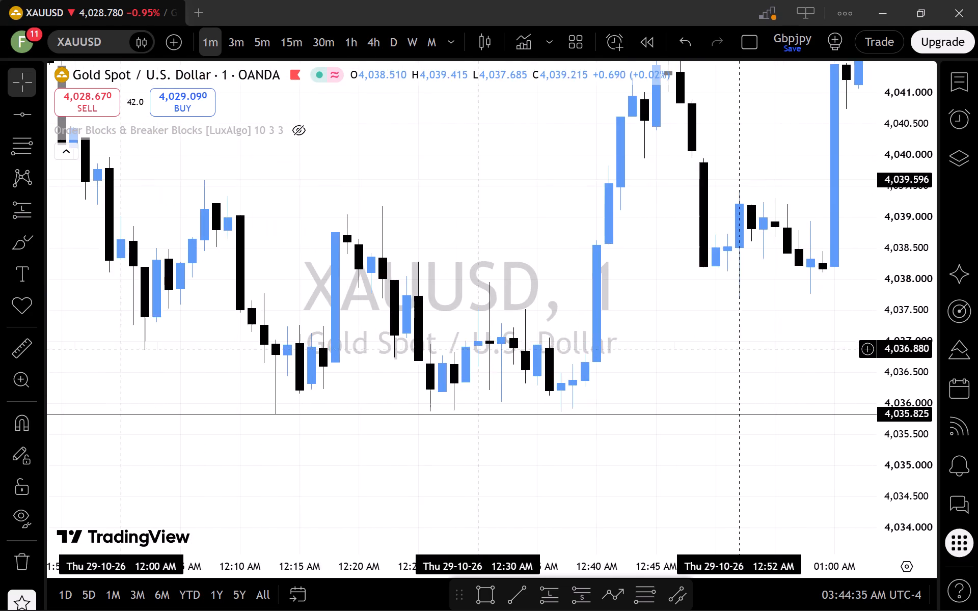
{"action": "left_click_drag", "start_coordinate": [658, 338], "coordinate": [794, 384]}
{"action": "left_click", "coordinate": [26, 146]}
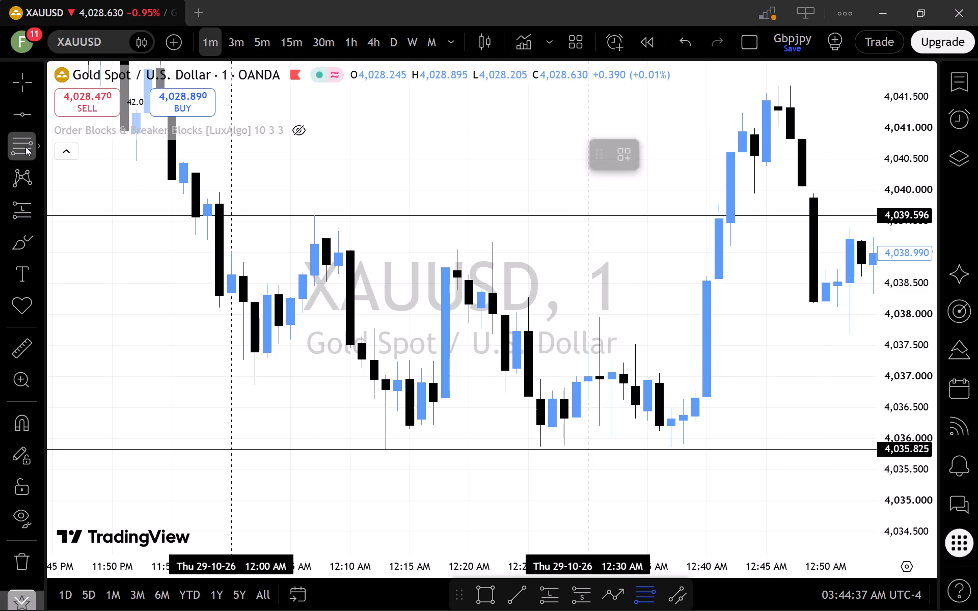
{"action": "left_click", "coordinate": [632, 151]}
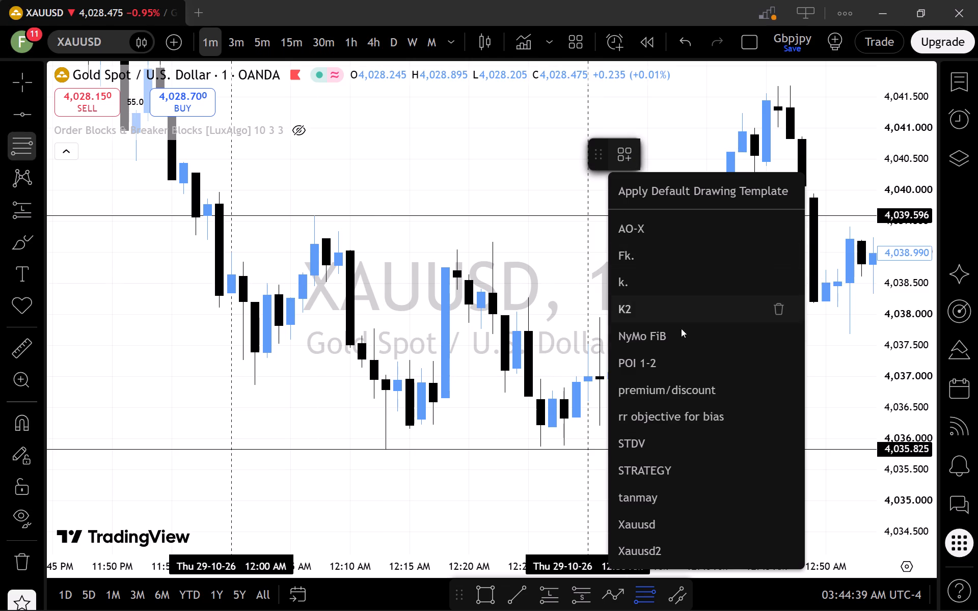
{"action": "left_click", "coordinate": [644, 439]}
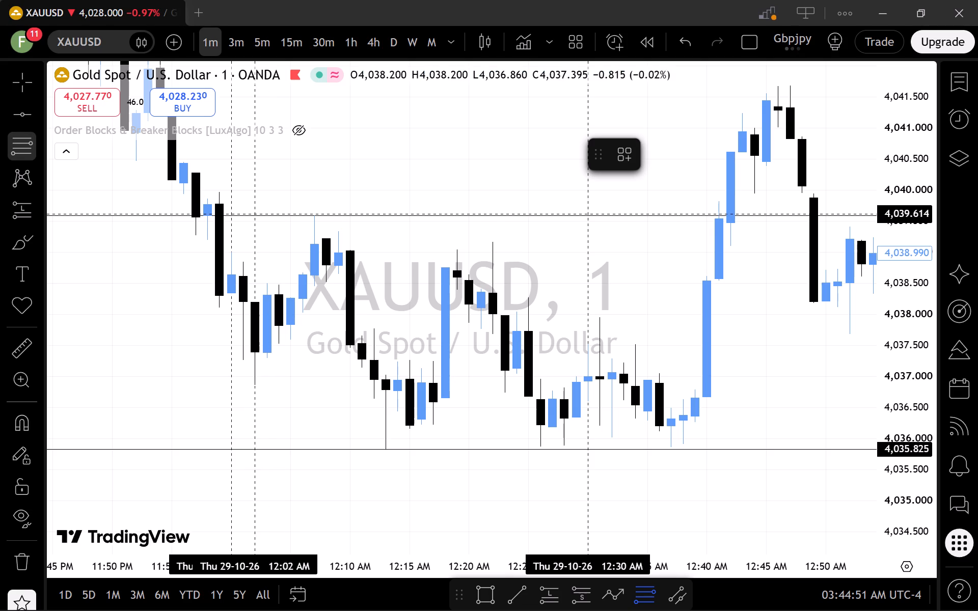
{"action": "left_click", "coordinate": [255, 216]}
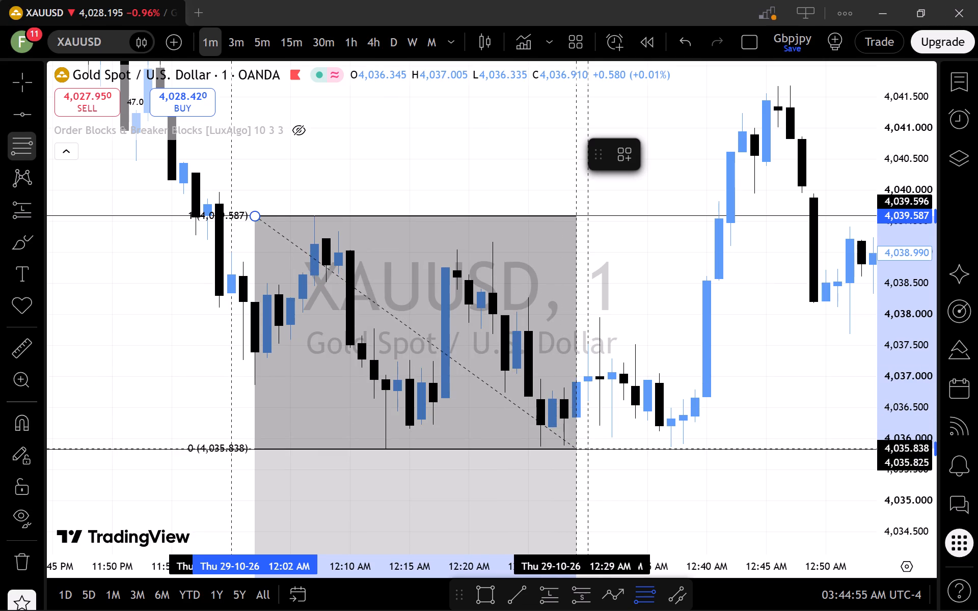
{"action": "left_click", "coordinate": [581, 449]}
Examine the Fib projection levels from -1 to -4.5 against the price moves after 12:30 AM.
{"action": "scroll", "coordinate": [701, 353], "scroll_direction": "down", "scroll_amount": 3}
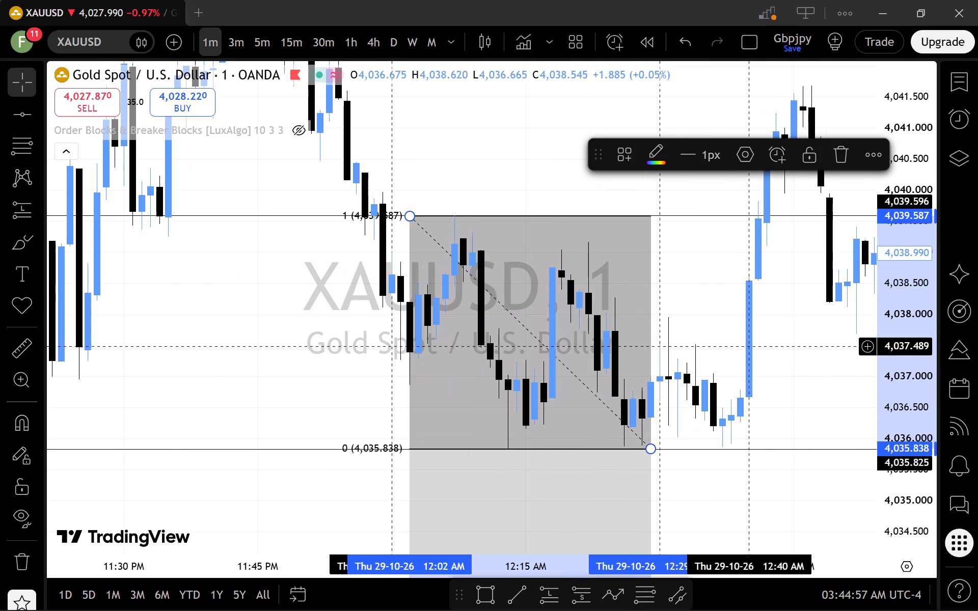
{"action": "scroll", "coordinate": [901, 288], "scroll_direction": "down", "scroll_amount": 20}
{"action": "scroll", "coordinate": [800, 318], "scroll_direction": "down", "scroll_amount": 4}
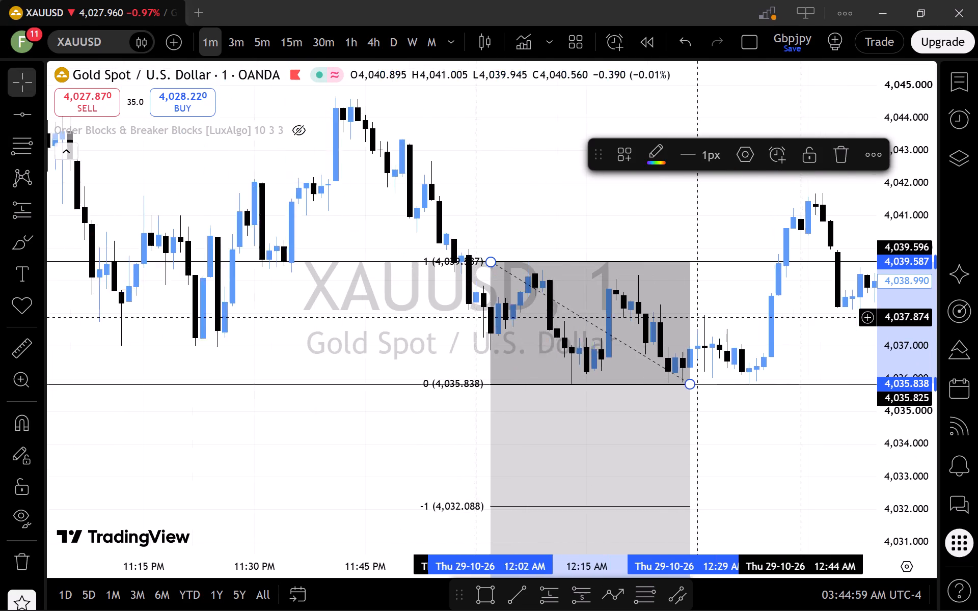
{"action": "scroll", "coordinate": [796, 319], "scroll_direction": "down", "scroll_amount": 5}
{"action": "left_click", "coordinate": [811, 442]}
{"action": "left_click_drag", "start_coordinate": [811, 442], "coordinate": [559, 241]}
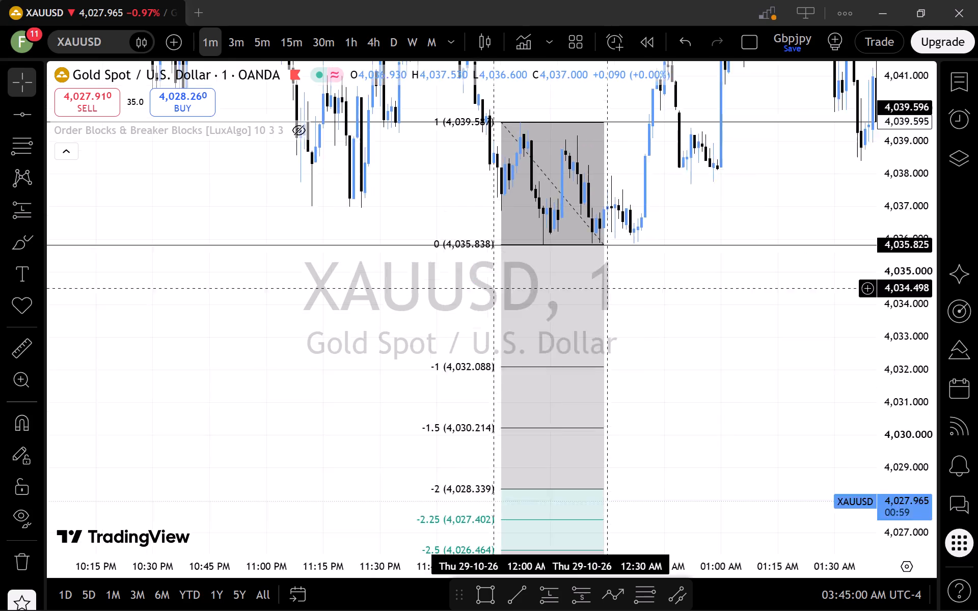
{"action": "left_click_drag", "start_coordinate": [559, 241], "coordinate": [386, 104]}
{"action": "scroll", "coordinate": [933, 294], "scroll_direction": "down", "scroll_amount": 6}
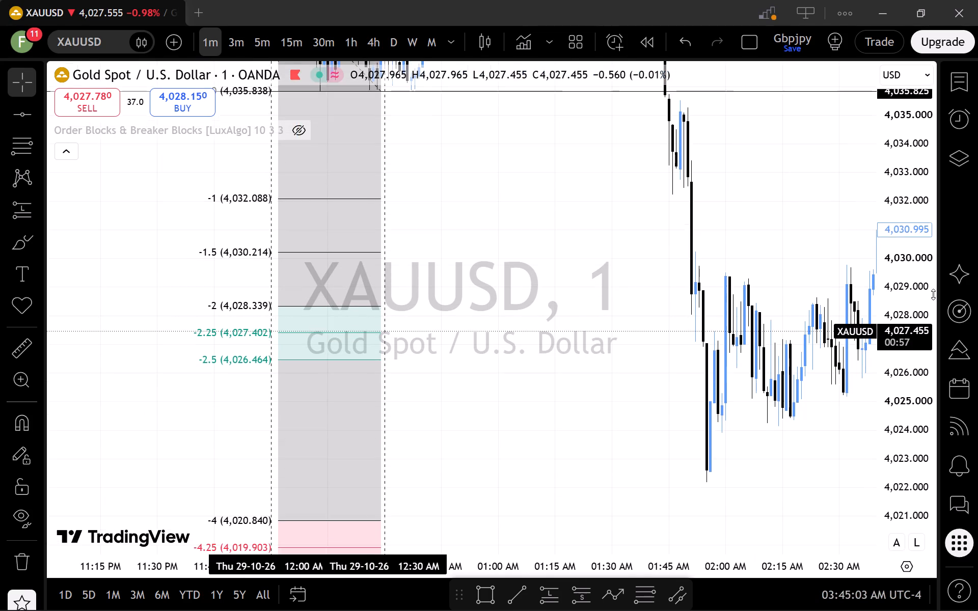
{"action": "scroll", "coordinate": [933, 294], "scroll_direction": "down", "scroll_amount": 11}
{"action": "scroll", "coordinate": [690, 405], "scroll_direction": "down", "scroll_amount": 5}
{"action": "left_click_drag", "start_coordinate": [711, 460], "coordinate": [556, 403]}
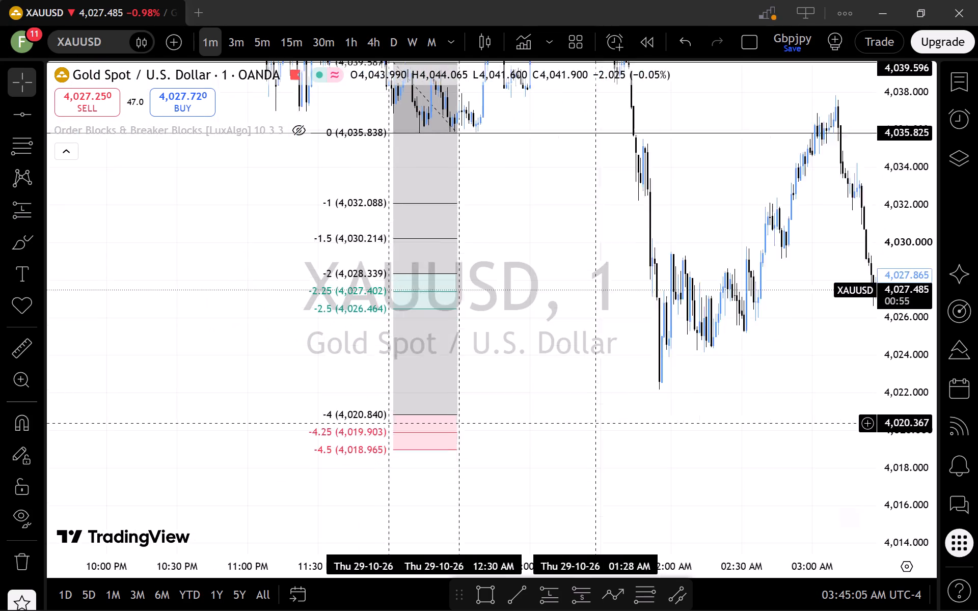
{"action": "left_click_drag", "start_coordinate": [556, 403], "coordinate": [483, 337]}
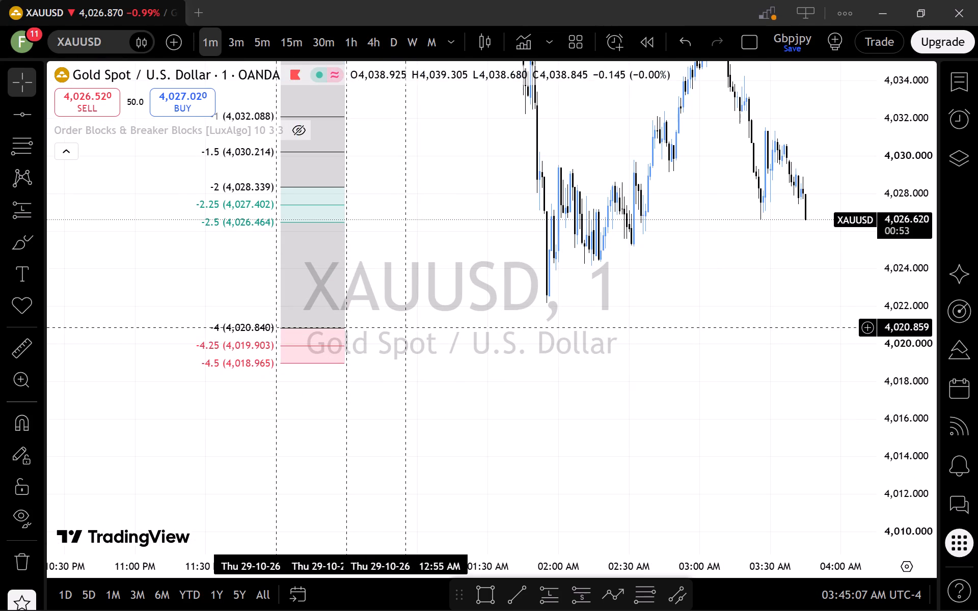
{"action": "left_click_drag", "start_coordinate": [707, 290], "coordinate": [636, 383]}
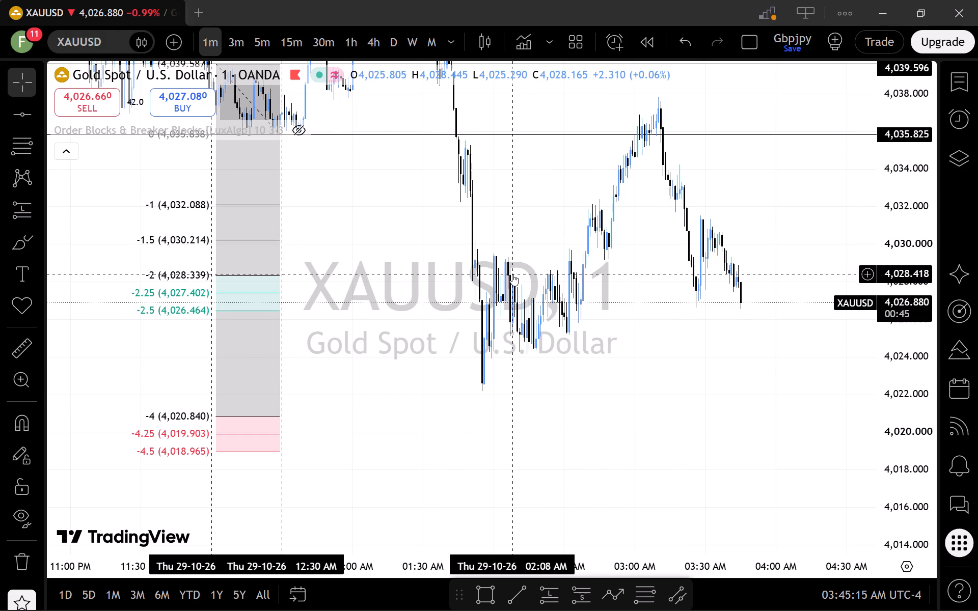
{"action": "left_click_drag", "start_coordinate": [427, 252], "coordinate": [539, 450]}
{"action": "scroll", "coordinate": [904, 359], "scroll_direction": "down", "scroll_amount": 2}
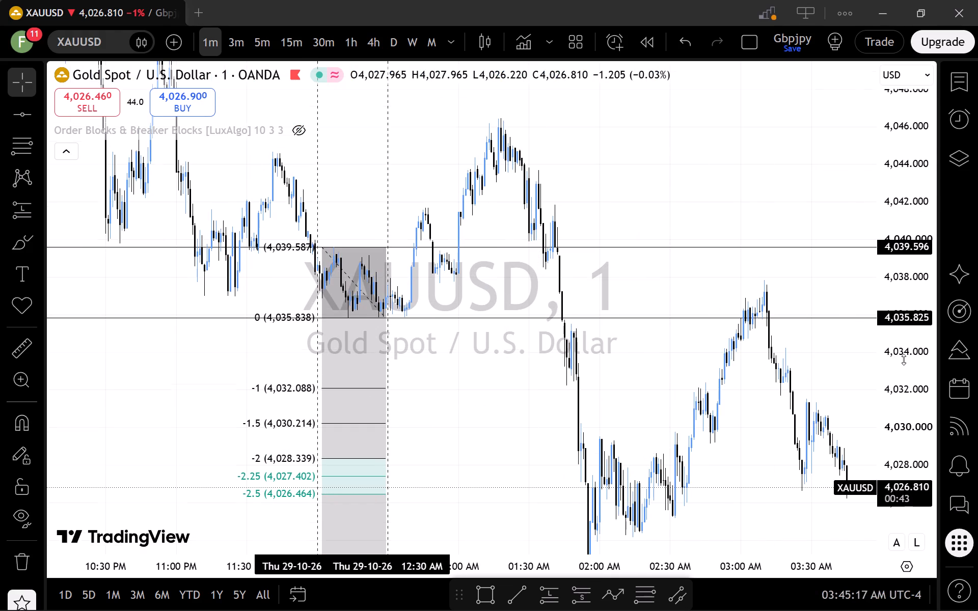
{"action": "scroll", "coordinate": [904, 359], "scroll_direction": "down", "scroll_amount": 6}
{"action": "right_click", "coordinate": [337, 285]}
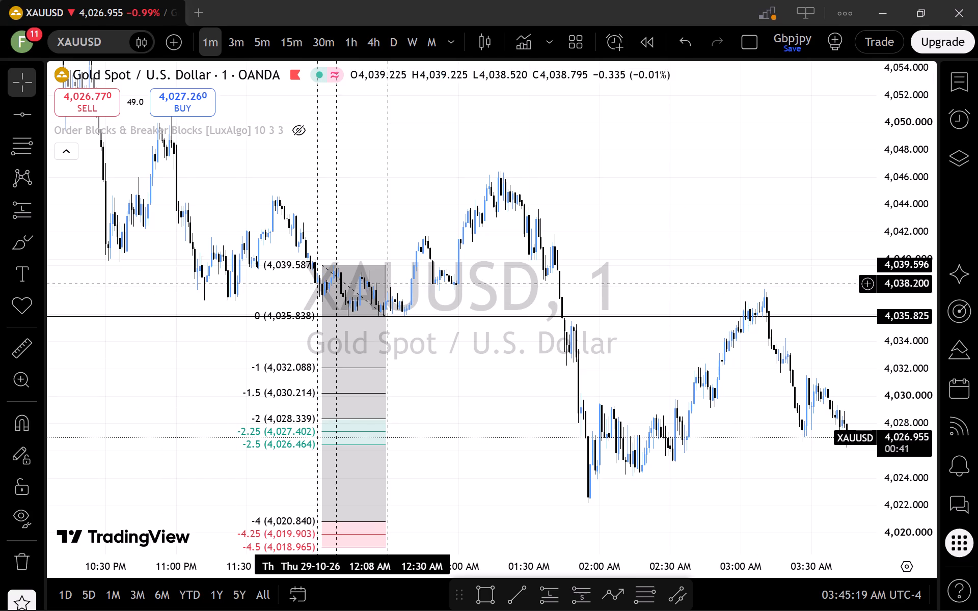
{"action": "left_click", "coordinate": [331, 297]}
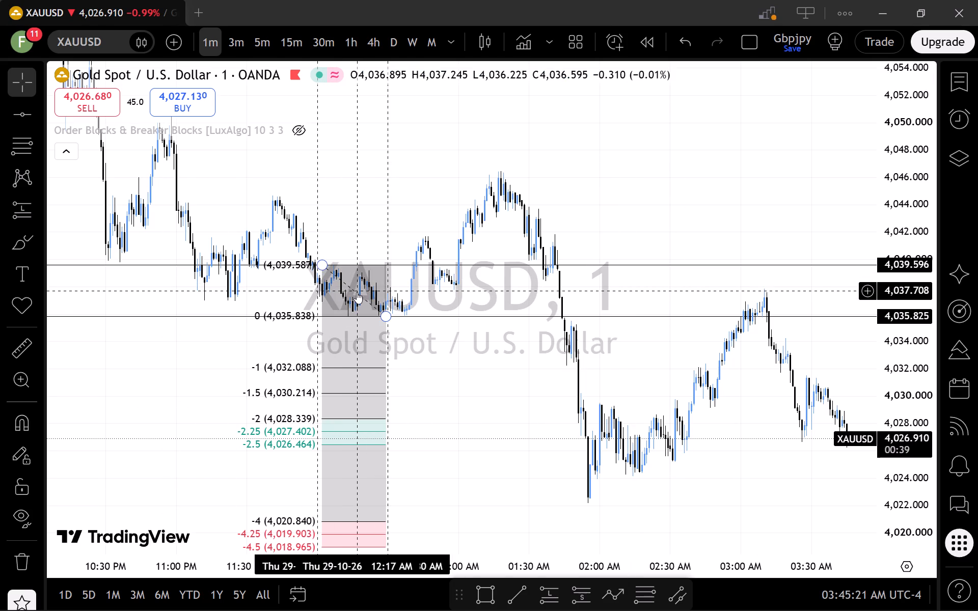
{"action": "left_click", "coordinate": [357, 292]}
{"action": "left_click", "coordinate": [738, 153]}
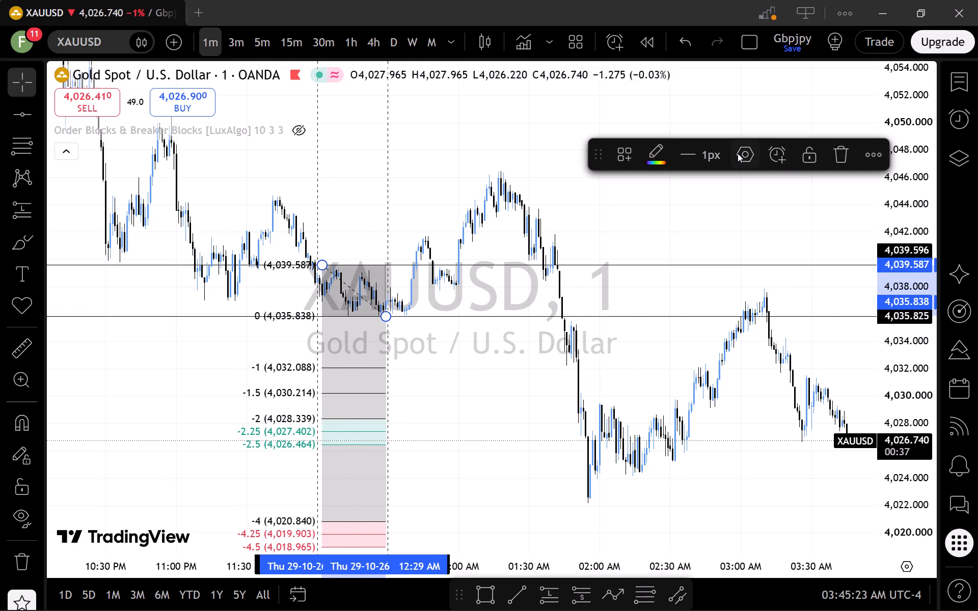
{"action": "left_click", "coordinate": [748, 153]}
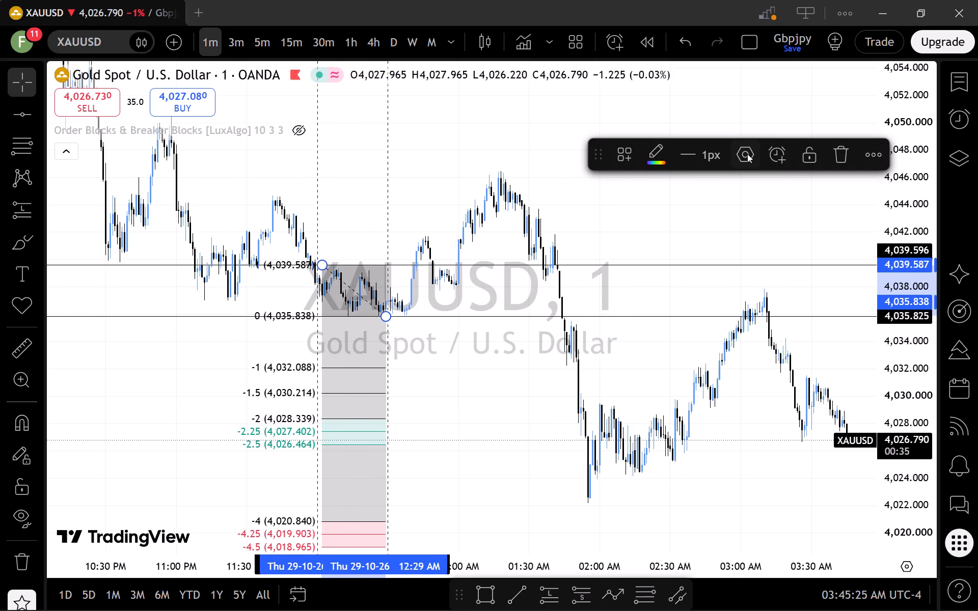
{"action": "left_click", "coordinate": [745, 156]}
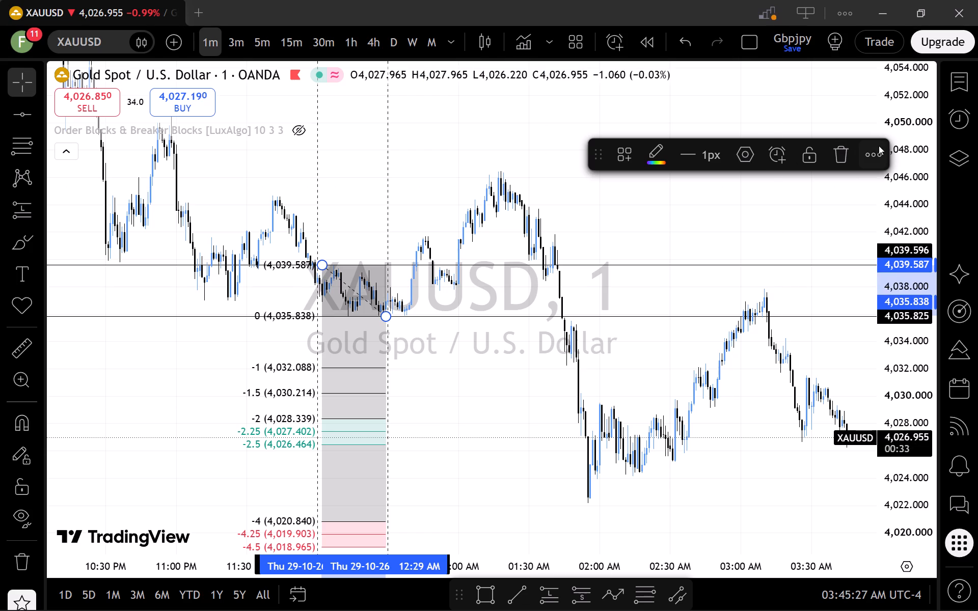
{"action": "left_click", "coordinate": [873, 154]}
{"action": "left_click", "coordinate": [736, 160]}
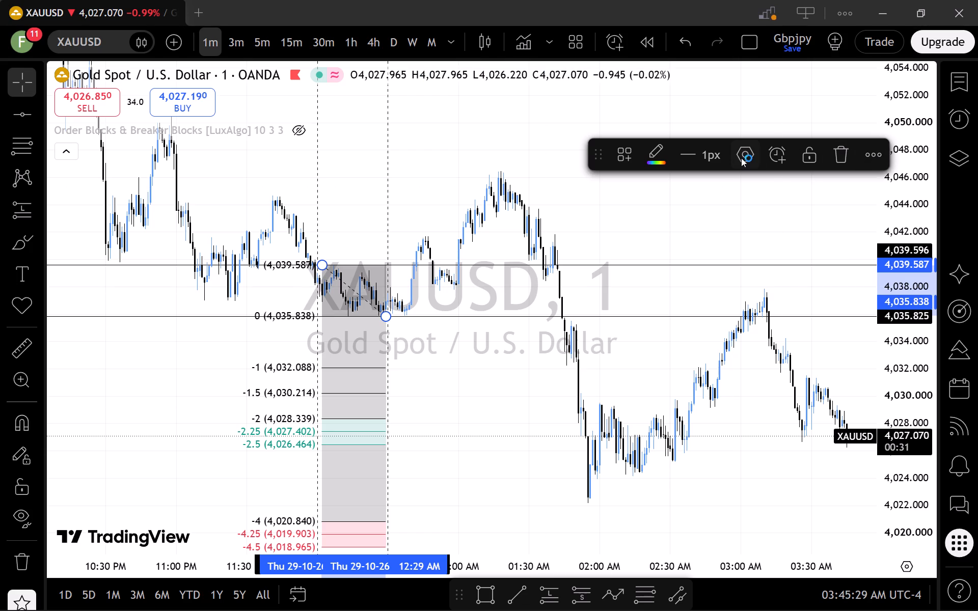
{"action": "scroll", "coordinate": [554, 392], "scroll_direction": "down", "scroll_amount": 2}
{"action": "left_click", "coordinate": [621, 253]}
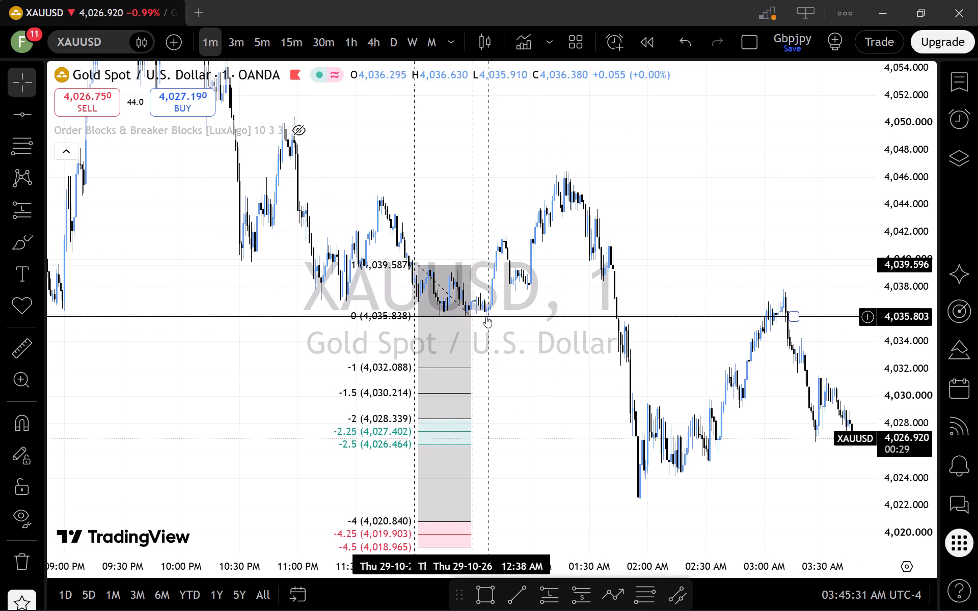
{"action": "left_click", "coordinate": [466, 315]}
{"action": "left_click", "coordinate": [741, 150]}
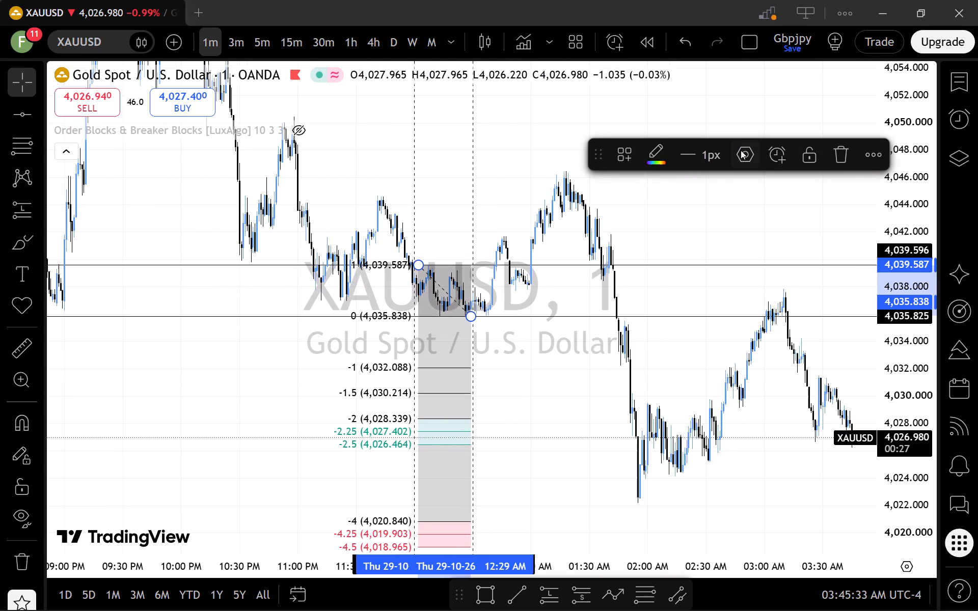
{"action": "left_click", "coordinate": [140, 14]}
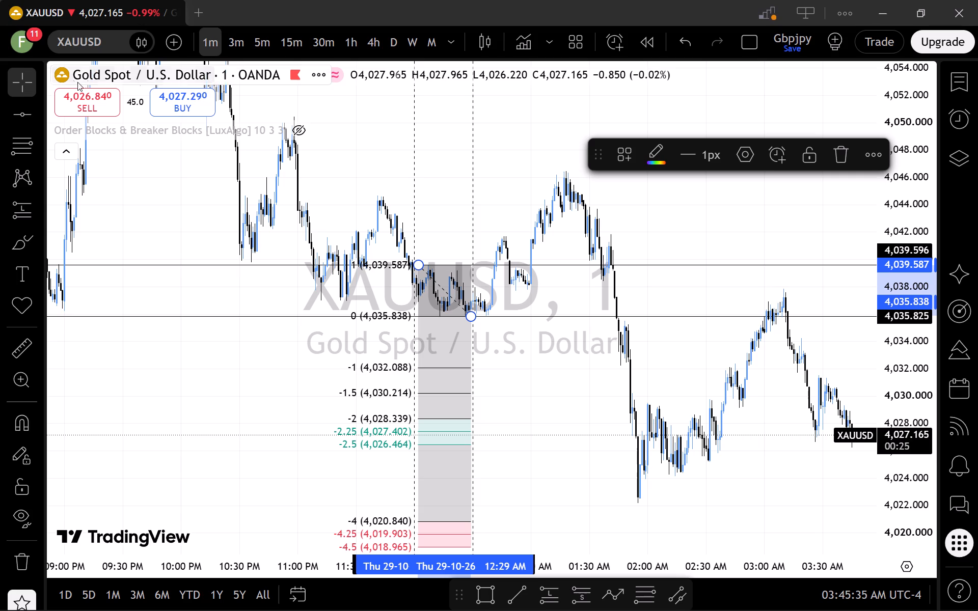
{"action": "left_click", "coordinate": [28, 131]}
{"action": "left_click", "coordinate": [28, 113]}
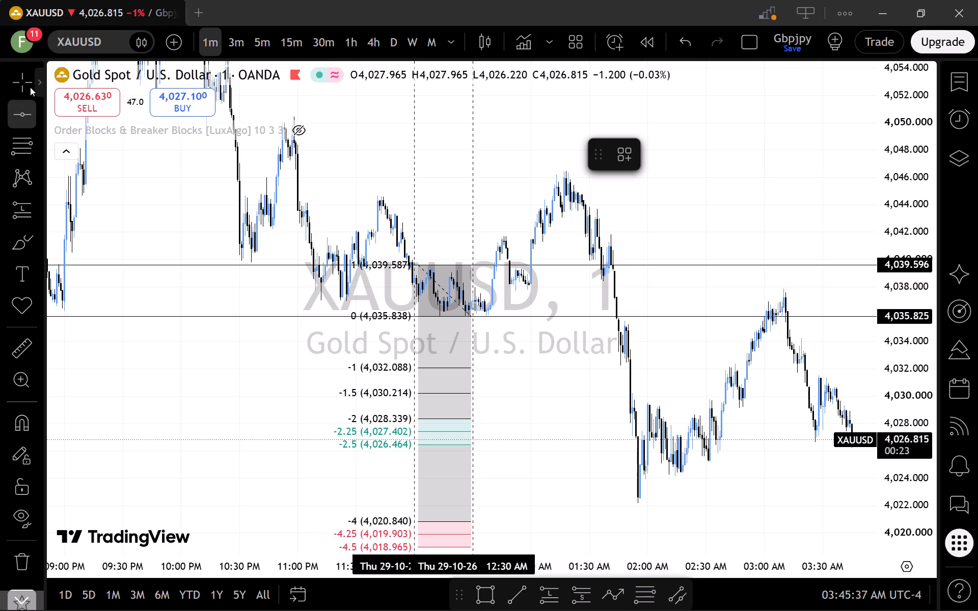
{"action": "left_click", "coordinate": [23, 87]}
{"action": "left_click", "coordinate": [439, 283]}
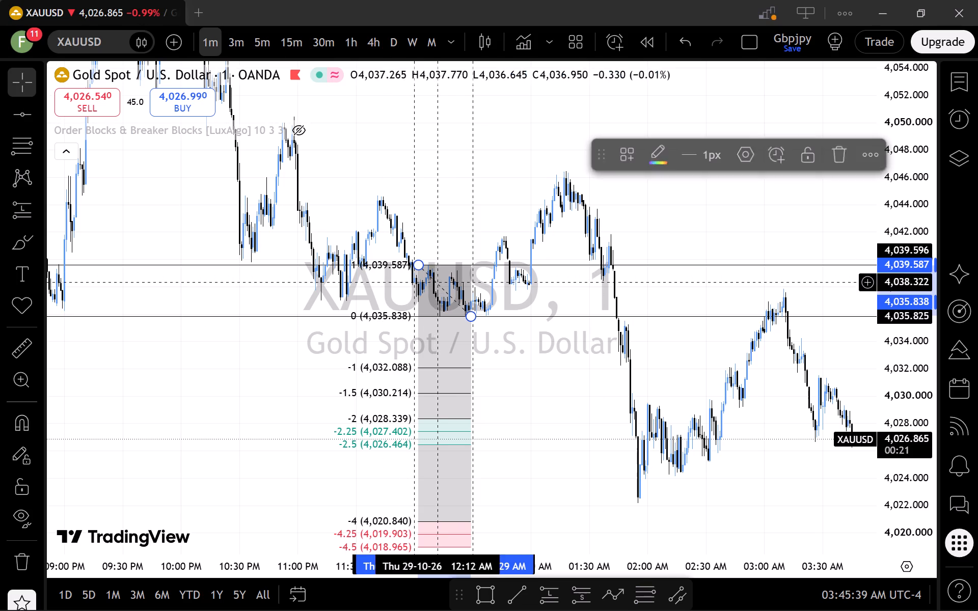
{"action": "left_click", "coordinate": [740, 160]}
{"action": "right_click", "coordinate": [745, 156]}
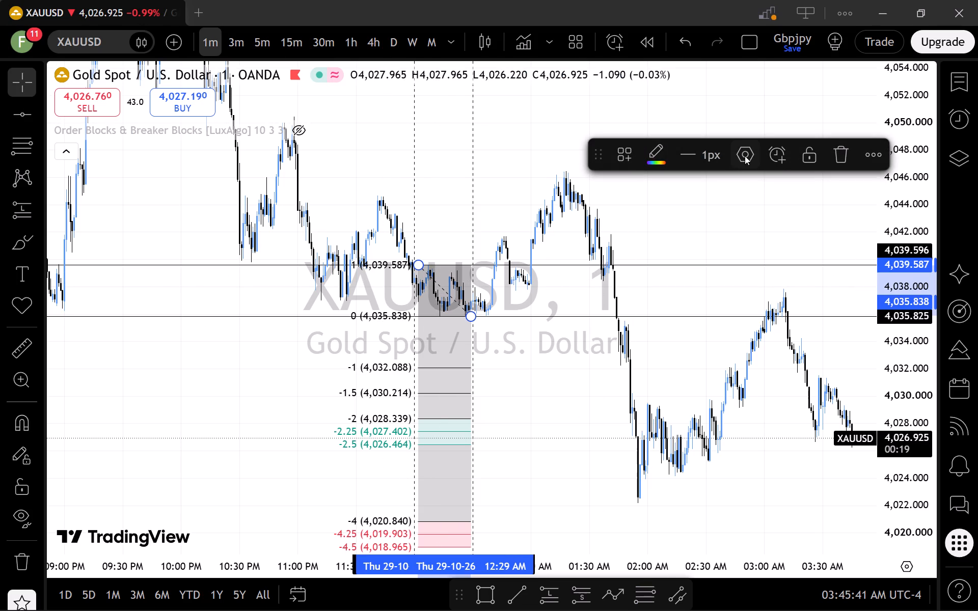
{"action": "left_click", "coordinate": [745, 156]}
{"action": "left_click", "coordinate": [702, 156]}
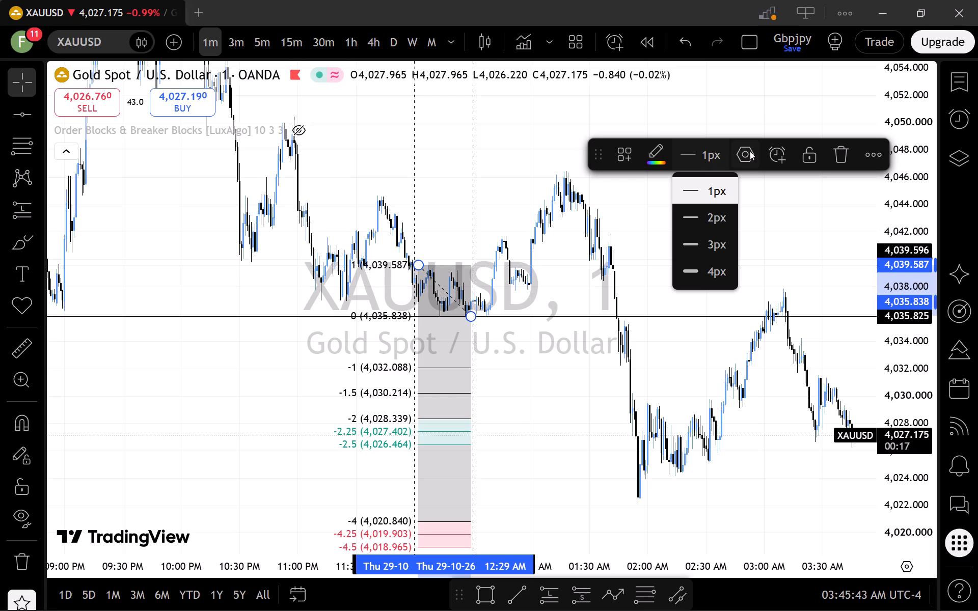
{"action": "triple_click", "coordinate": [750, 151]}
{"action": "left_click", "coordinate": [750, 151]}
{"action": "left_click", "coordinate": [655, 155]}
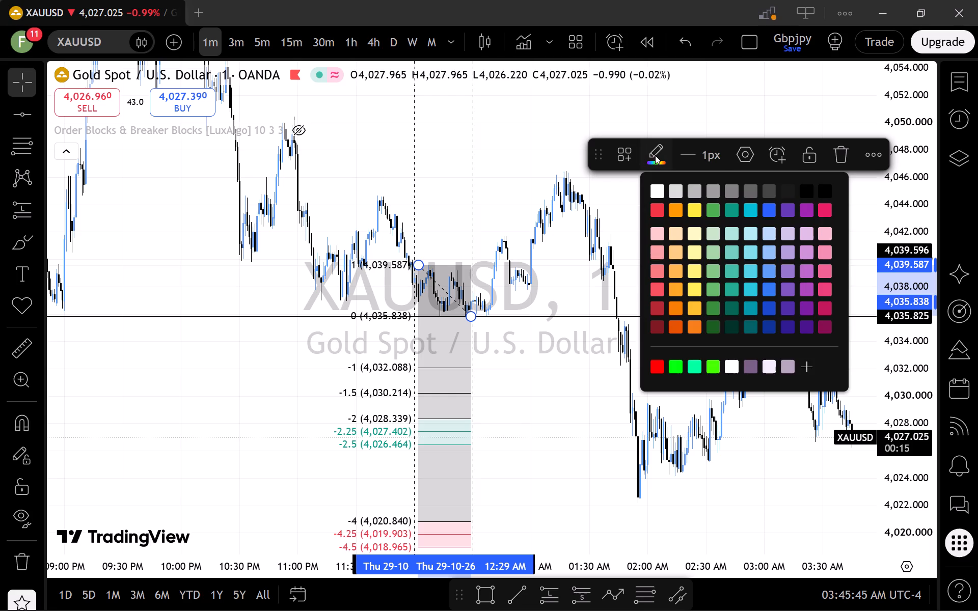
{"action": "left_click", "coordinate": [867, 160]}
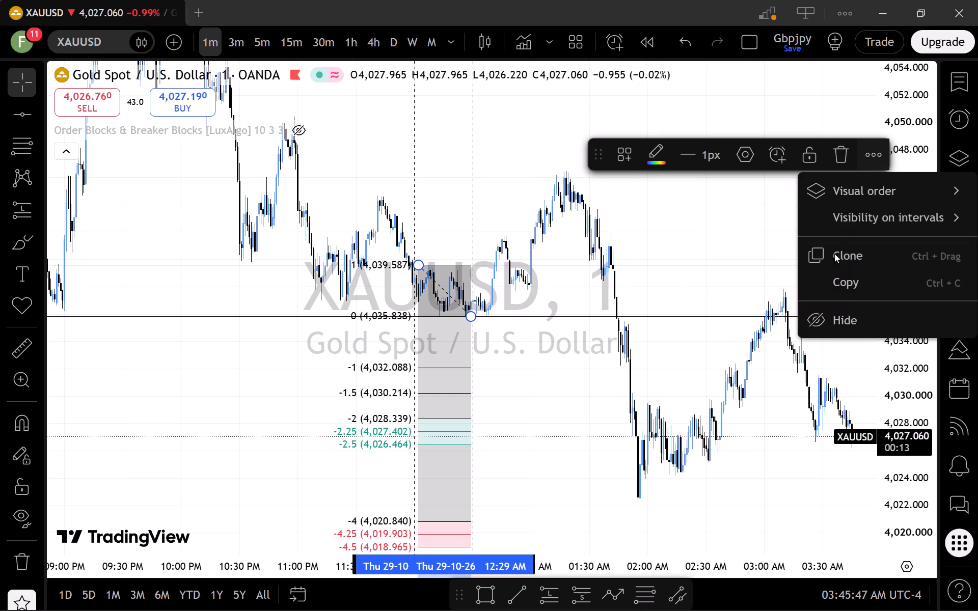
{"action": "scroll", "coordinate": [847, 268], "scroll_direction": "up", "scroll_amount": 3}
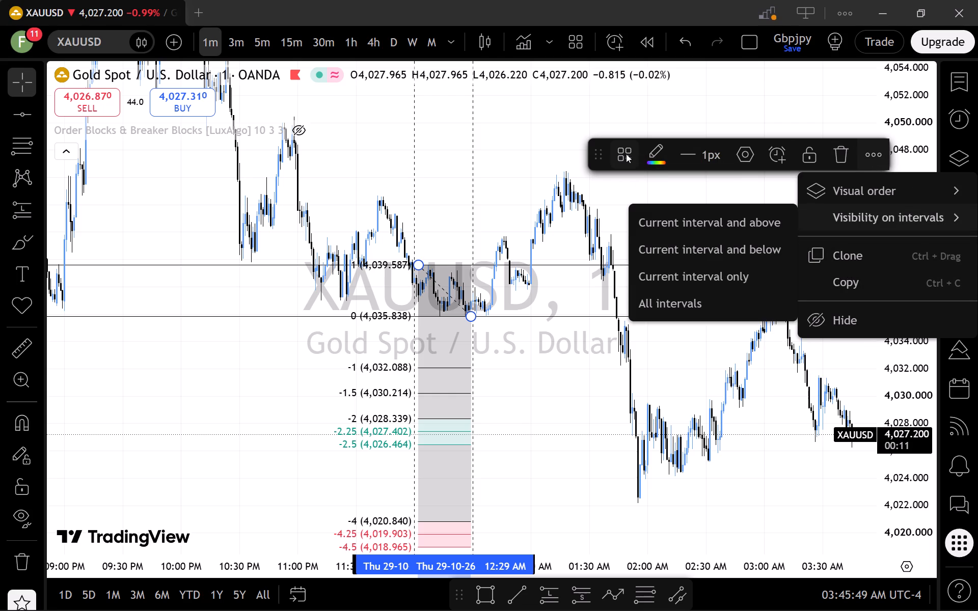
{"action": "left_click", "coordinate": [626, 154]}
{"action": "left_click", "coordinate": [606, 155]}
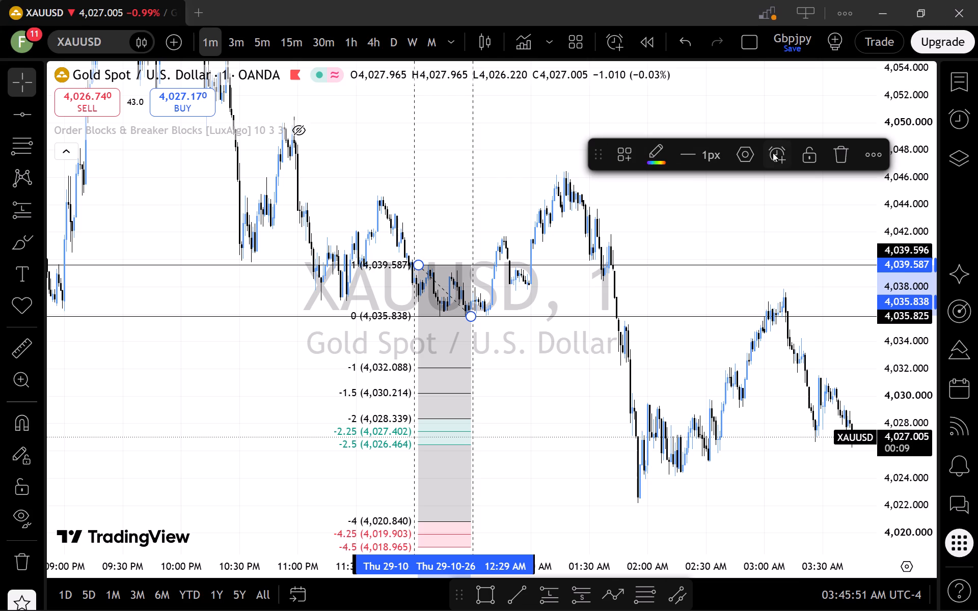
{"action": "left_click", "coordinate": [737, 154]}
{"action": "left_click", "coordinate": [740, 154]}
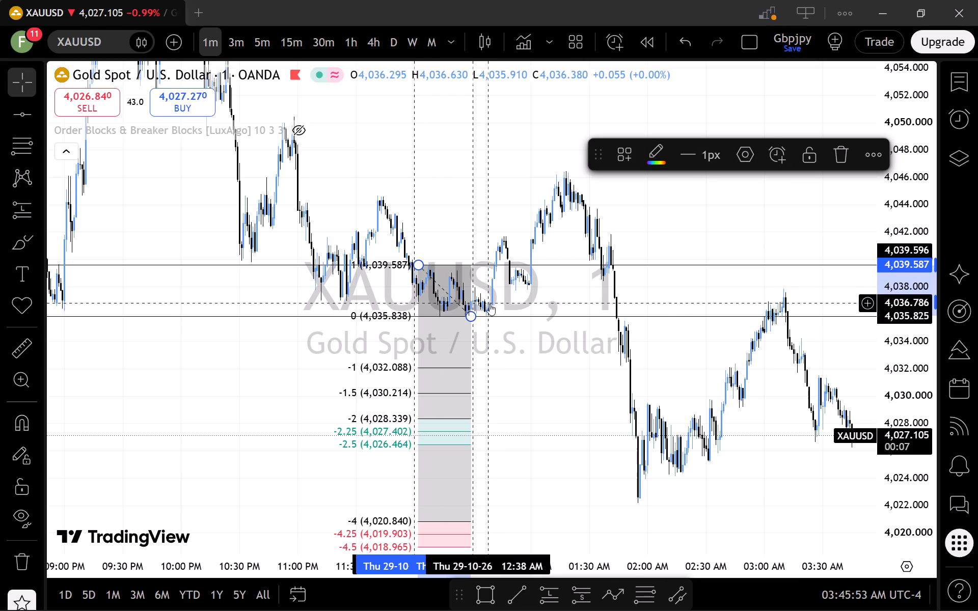
Delete the downward Fib Retracement from the 12:00–12:30 AM range.
{"action": "scroll", "coordinate": [876, 304], "scroll_direction": "up", "scroll_amount": 2}
{"action": "left_click", "coordinate": [840, 155]}
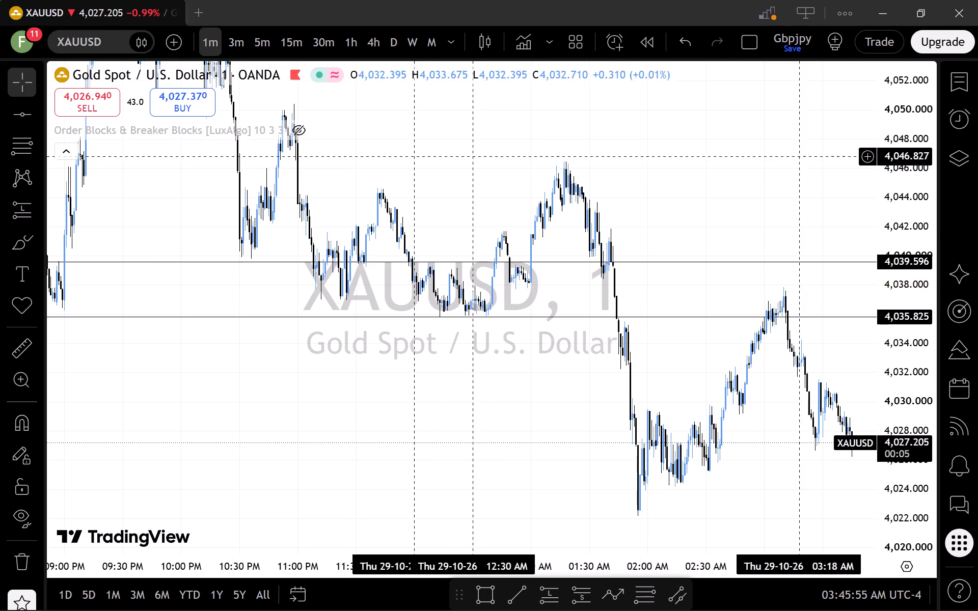
Draw an upward Fib Retracement from about 4,035.822 at 11:58 PM to about 4,039.567 at 12:37 AM, and dismiss the advertisement.
{"action": "left_click", "coordinate": [21, 145]}
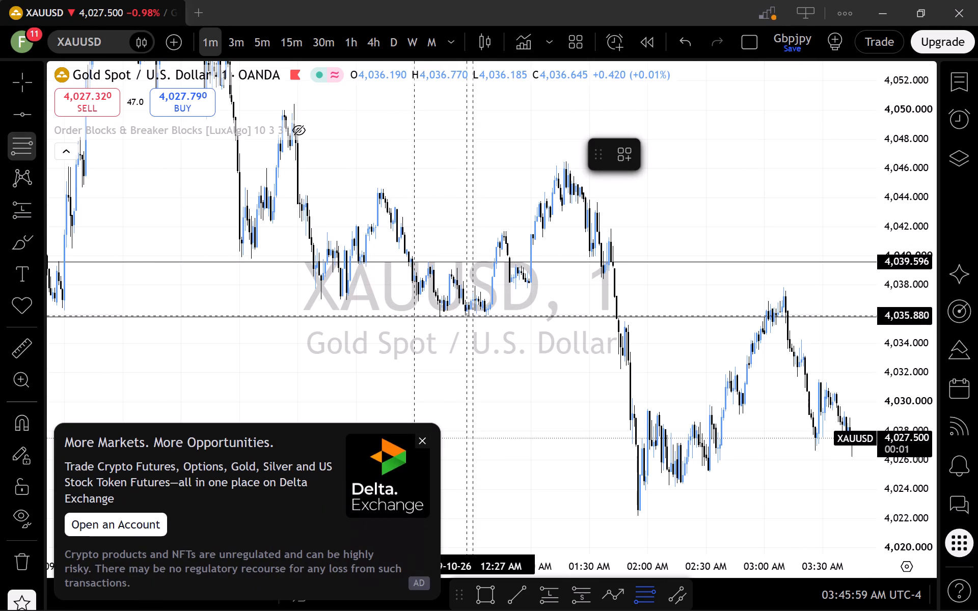
{"action": "left_click", "coordinate": [411, 317]}
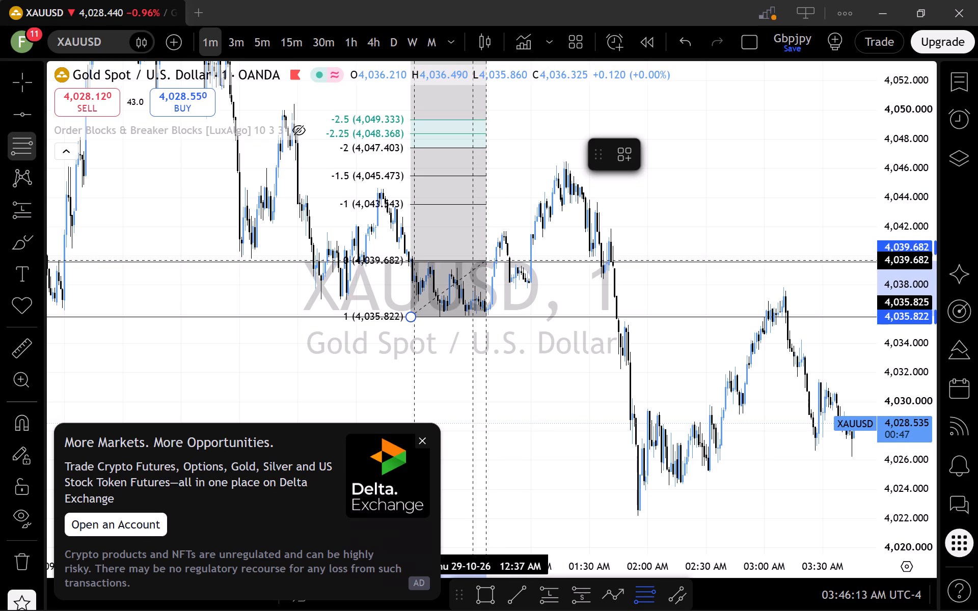
{"action": "left_click", "coordinate": [487, 263]}
{"action": "left_click", "coordinate": [526, 289]}
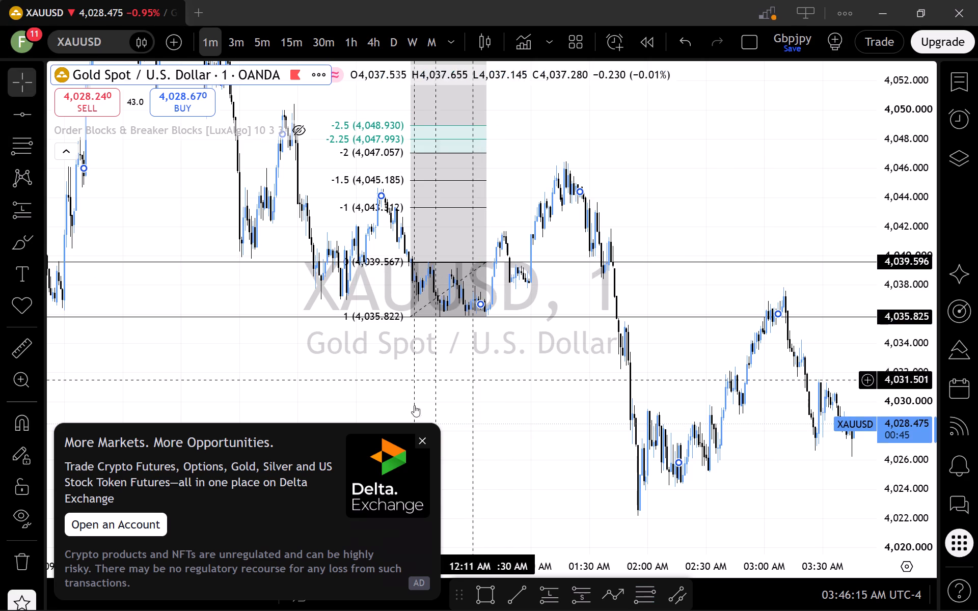
{"action": "left_click", "coordinate": [418, 442]}
Examine price action after 12:30 AM against the upward Fib projection levels, and check the retracement's level settings.
{"action": "scroll", "coordinate": [525, 392], "scroll_direction": "down", "scroll_amount": 3}
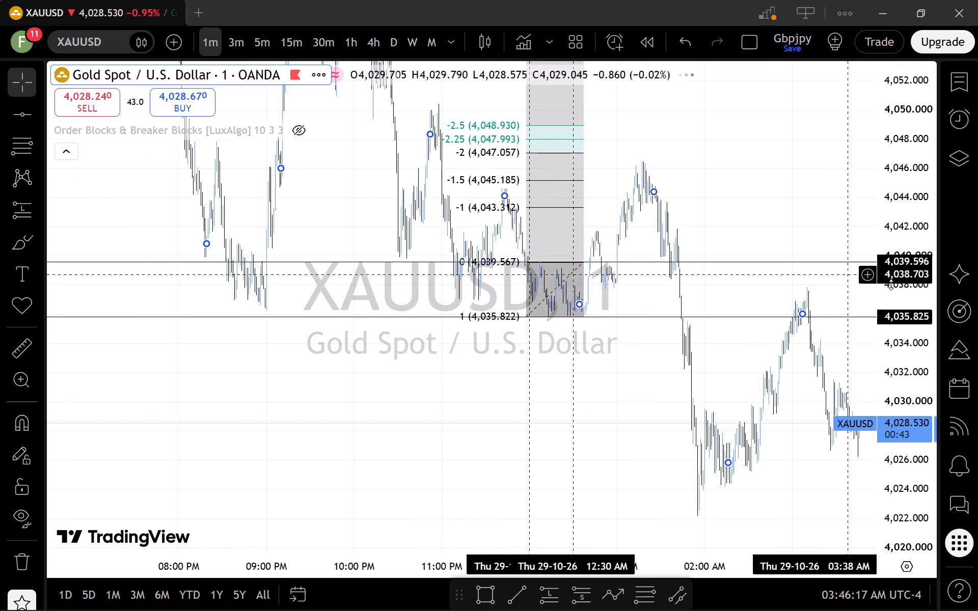
{"action": "scroll", "coordinate": [920, 290], "scroll_direction": "down", "scroll_amount": 3}
{"action": "scroll", "coordinate": [674, 266], "scroll_direction": "up", "scroll_amount": 9}
{"action": "left_click_drag", "start_coordinate": [536, 142], "coordinate": [719, 210]}
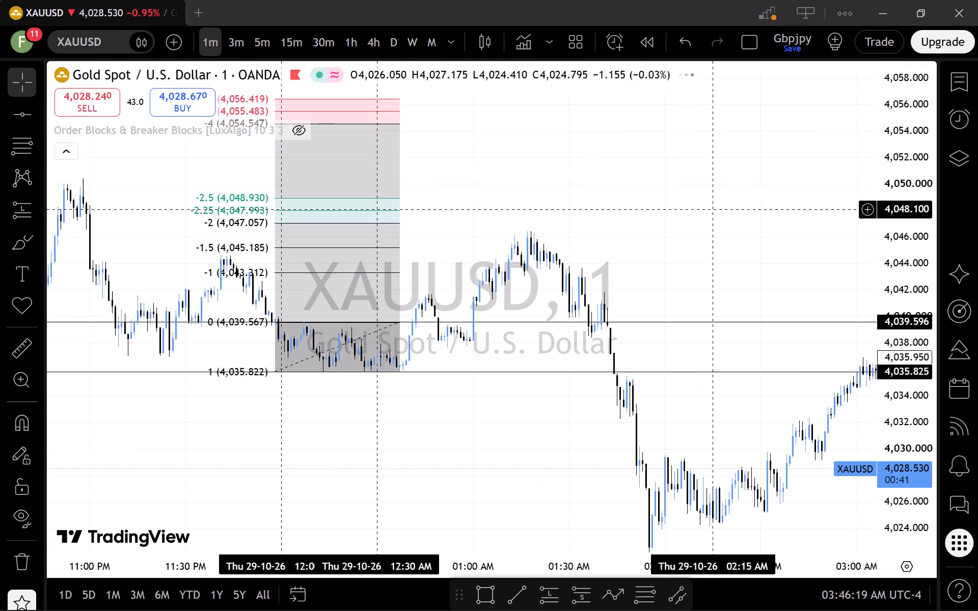
{"action": "left_click_drag", "start_coordinate": [719, 210], "coordinate": [720, 210]}
{"action": "scroll", "coordinate": [606, 238], "scroll_direction": "up", "scroll_amount": 8}
{"action": "left_click_drag", "start_coordinate": [530, 234], "coordinate": [977, 201]}
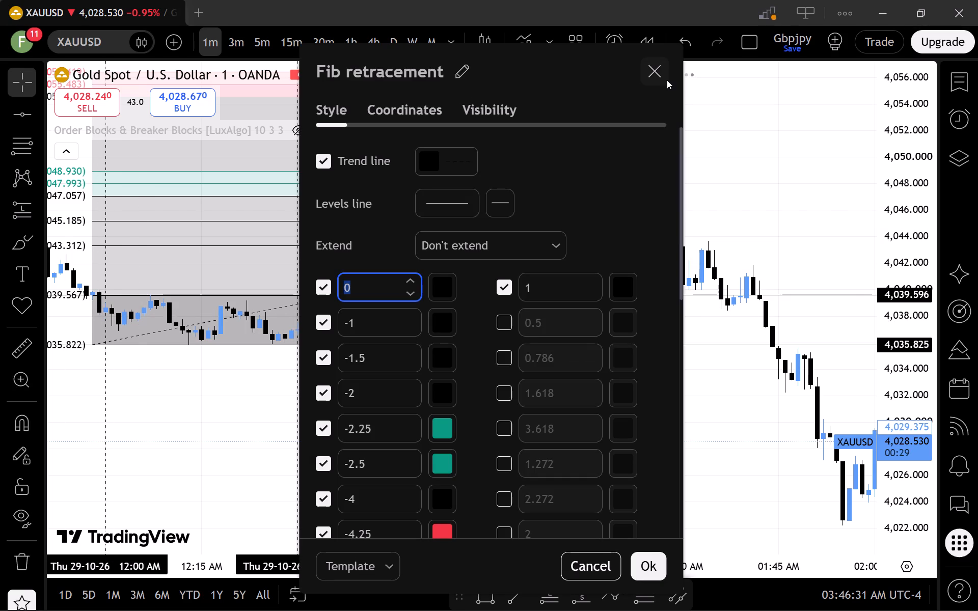
{"action": "left_click", "coordinate": [660, 79]}
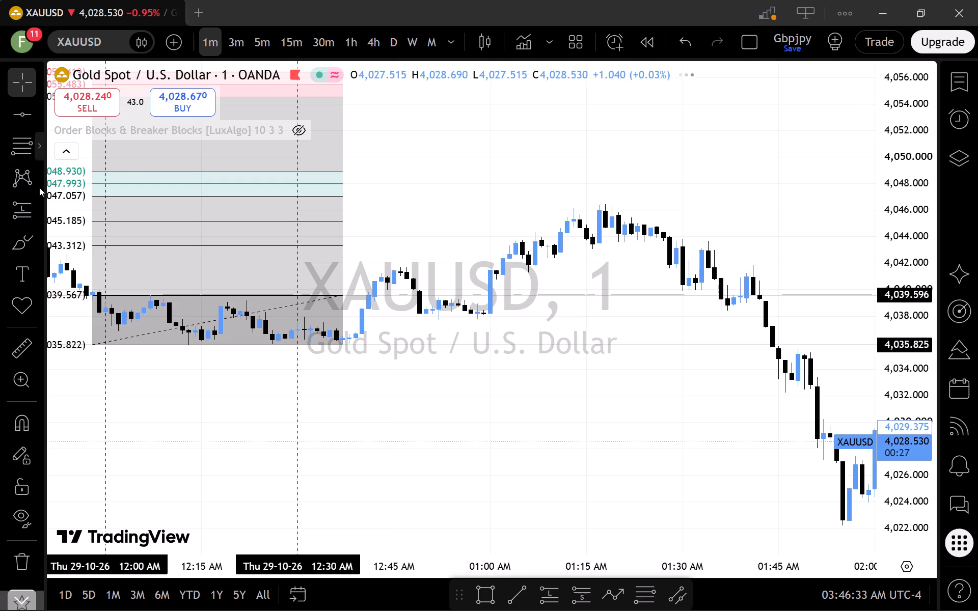
Draw a rectangle between the -1 and -1.5 Fib levels, about 4,043.342 to 4,045.182, spanning roughly 12:26 AM to 01:41 AM.
{"action": "left_click", "coordinate": [38, 240]}
{"action": "left_click", "coordinate": [127, 328]}
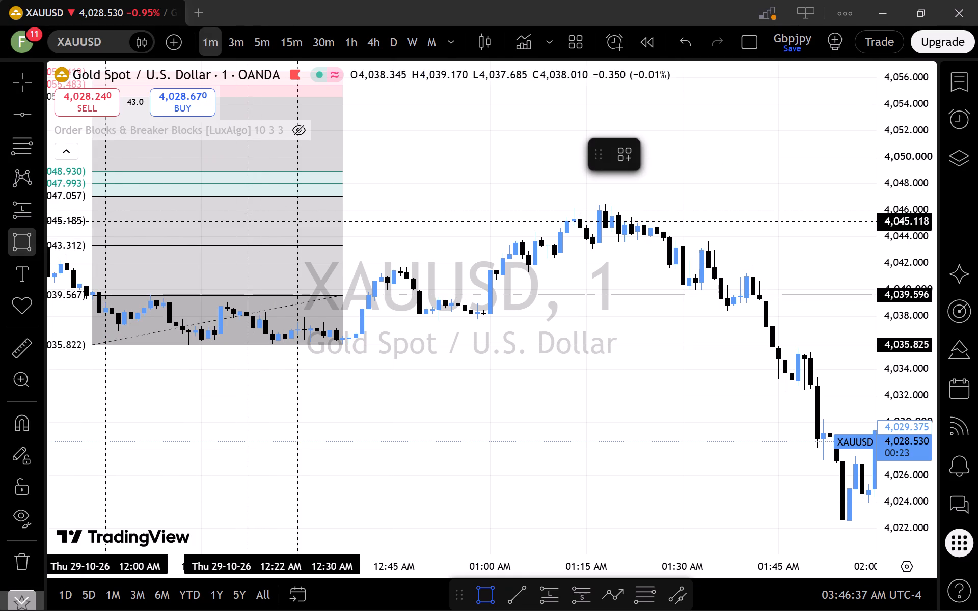
{"action": "left_click", "coordinate": [238, 221]}
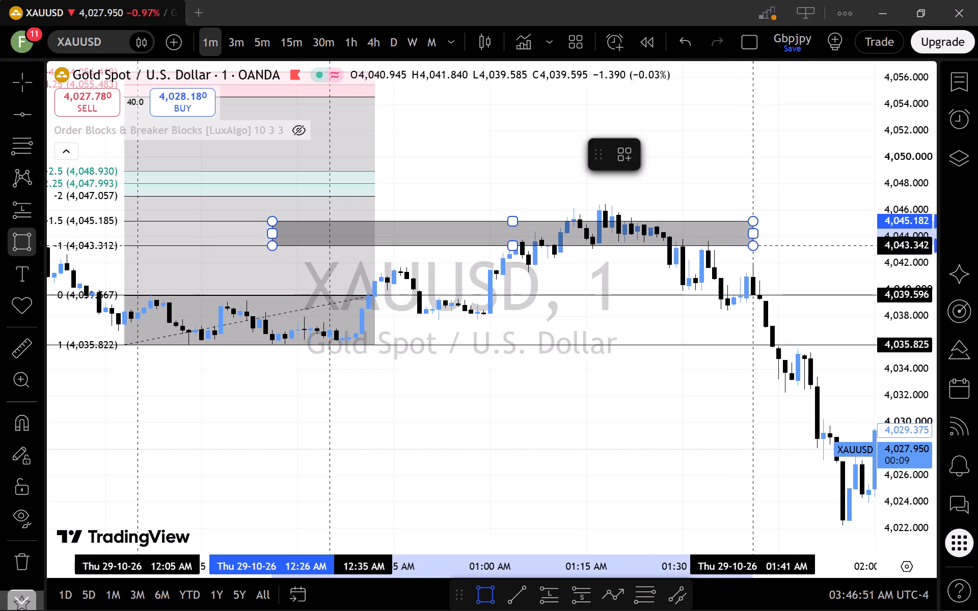
{"action": "left_click", "coordinate": [753, 245]}
{"action": "left_click", "coordinate": [614, 273]}
Delete the upward Fib Retracement, keeping the rectangle over the -1 to -1.5 zone.
{"action": "scroll", "coordinate": [591, 252], "scroll_direction": "down", "scroll_amount": 3}
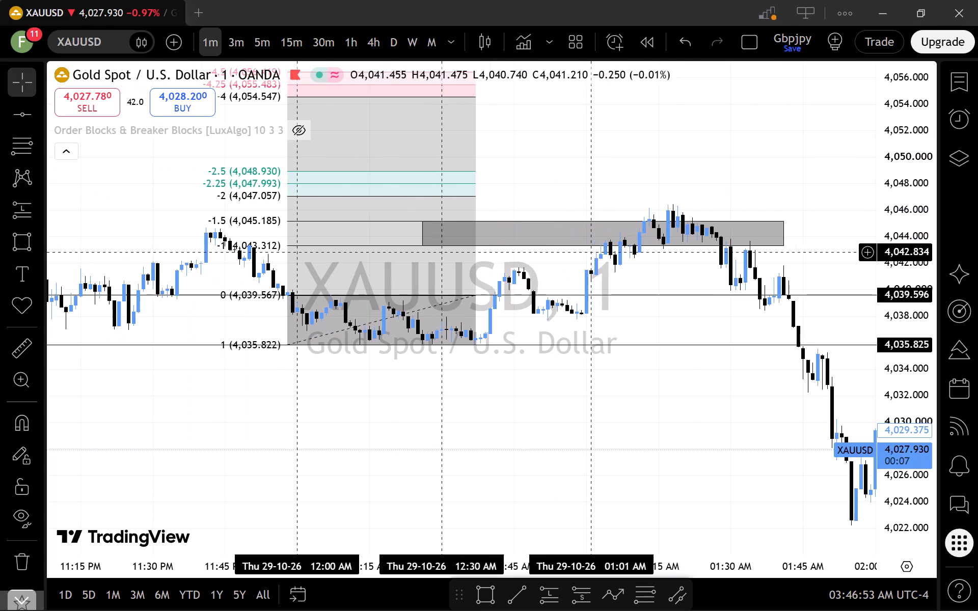
{"action": "left_click", "coordinate": [431, 192]}
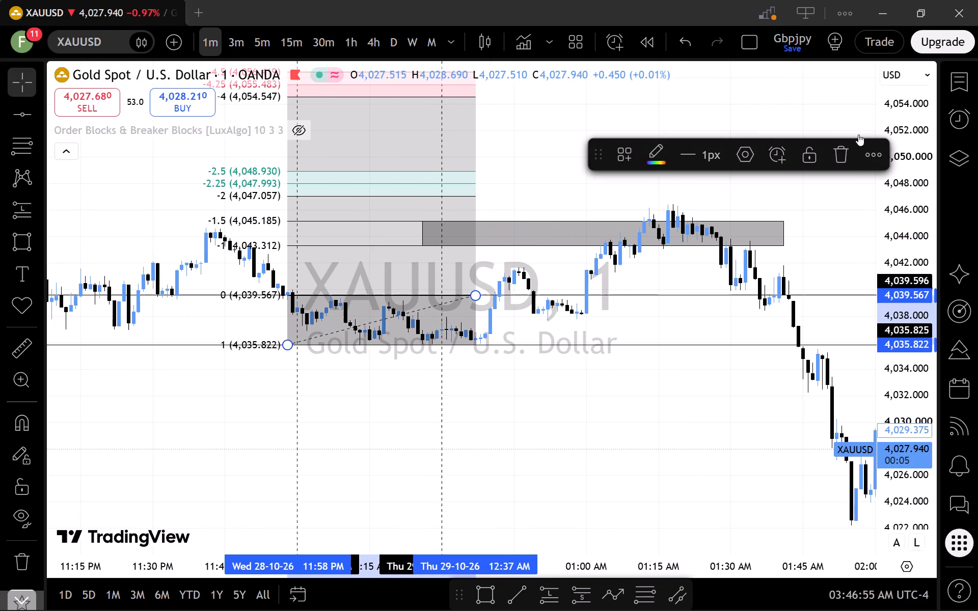
{"action": "left_click", "coordinate": [846, 158]}
Place a short position with its entry at about 4,043.342 on the 01:34 AM candle, at the rectangle's lower edge.
{"action": "scroll", "coordinate": [778, 327], "scroll_direction": "down", "scroll_amount": 7}
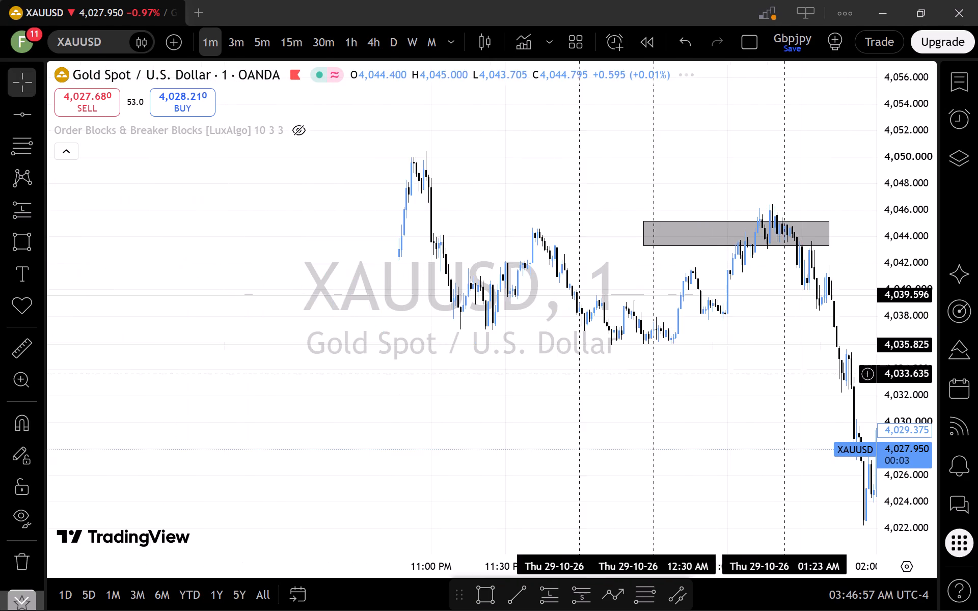
{"action": "left_click_drag", "start_coordinate": [782, 385], "coordinate": [505, 506]}
{"action": "scroll", "coordinate": [587, 338], "scroll_direction": "up", "scroll_amount": 8}
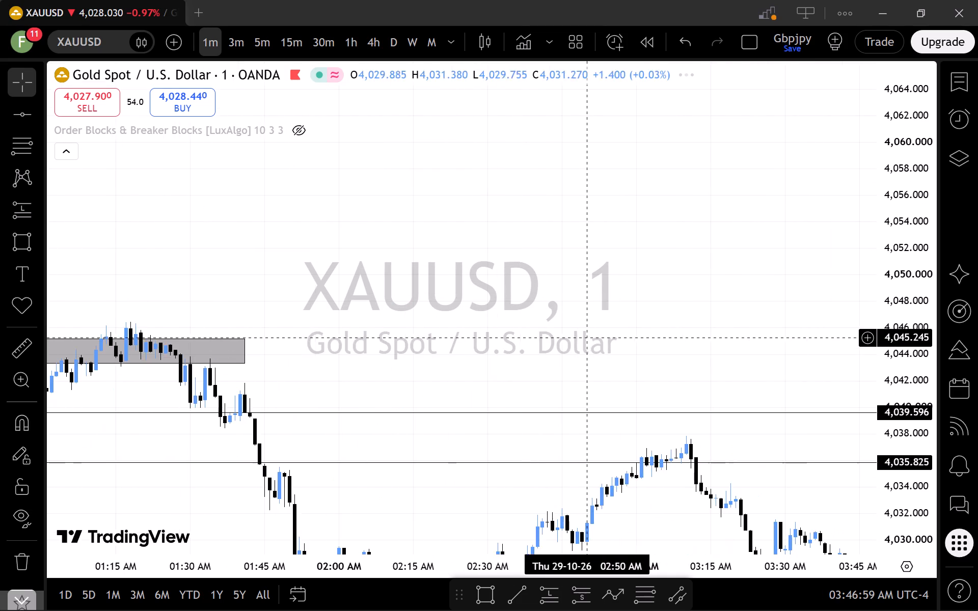
{"action": "left_click_drag", "start_coordinate": [418, 342], "coordinate": [709, 110]}
{"action": "scroll", "coordinate": [410, 206], "scroll_direction": "up", "scroll_amount": 3}
{"action": "left_click_drag", "start_coordinate": [367, 279], "coordinate": [452, 400]}
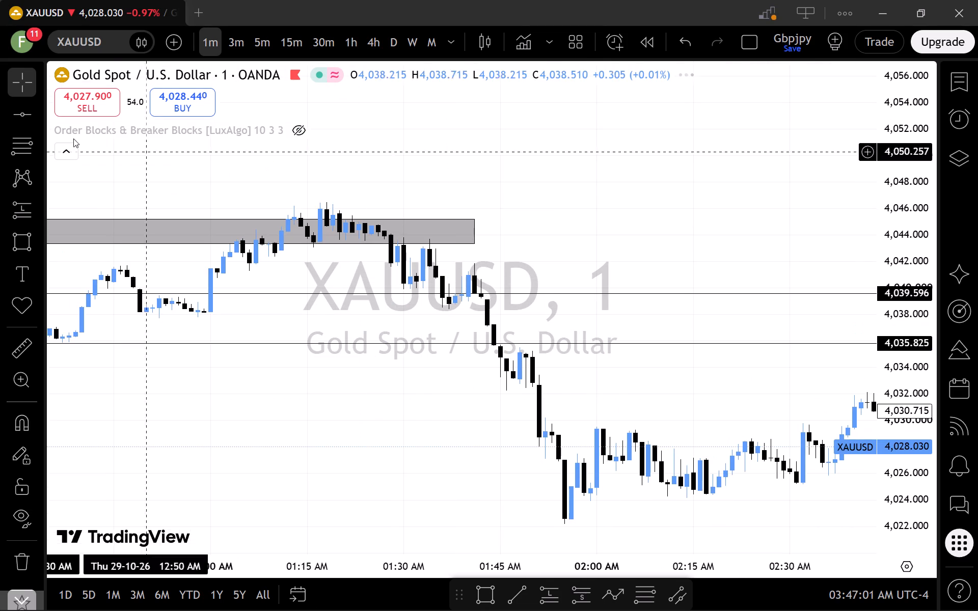
{"action": "left_click", "coordinate": [37, 200]}
{"action": "left_click", "coordinate": [103, 188]}
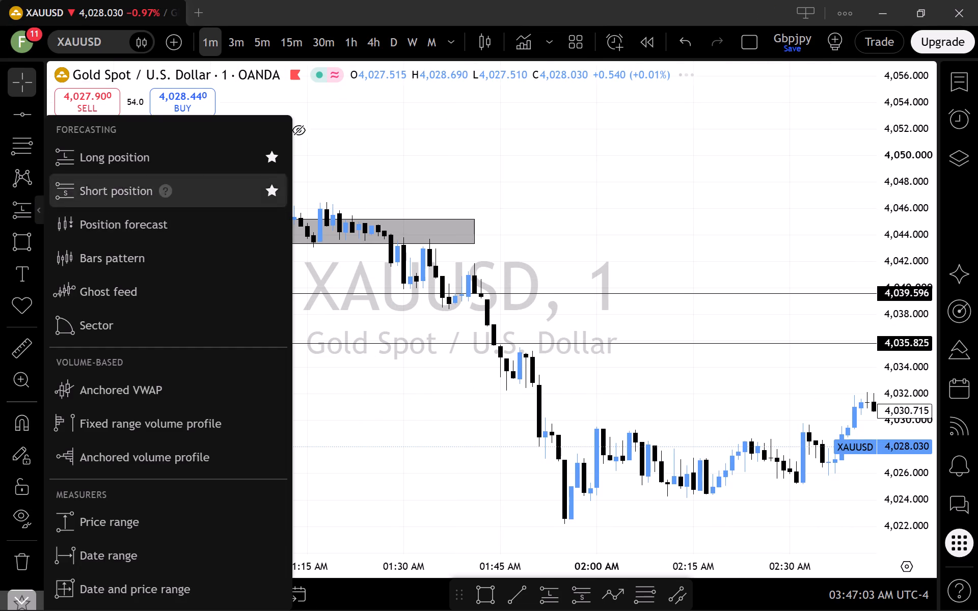
{"action": "left_click", "coordinate": [428, 244]}
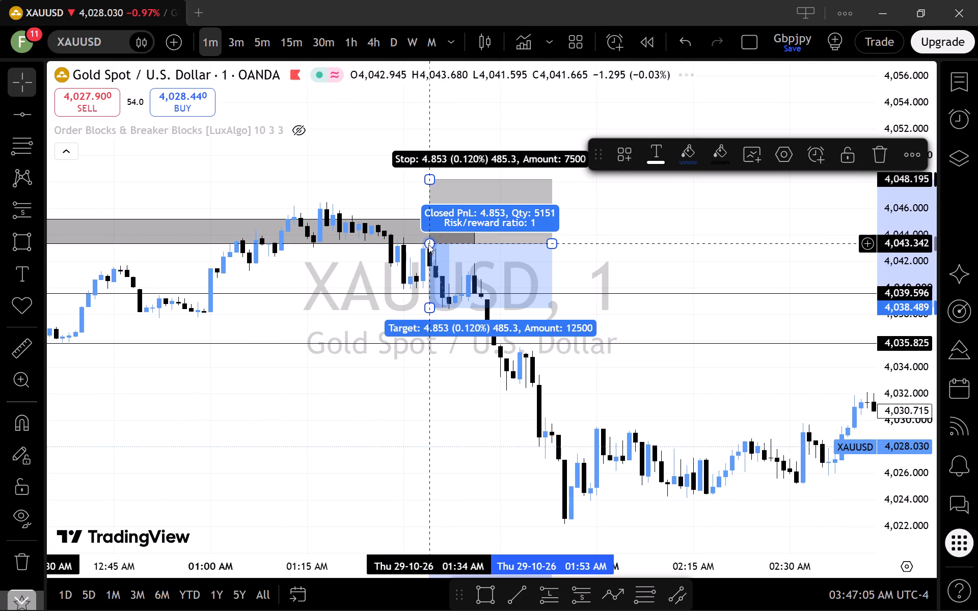
Set the short position's stop price to 4048.342, keeping the entry at 4043.342.
{"action": "left_click_drag", "start_coordinate": [429, 179], "coordinate": [474, 201]}
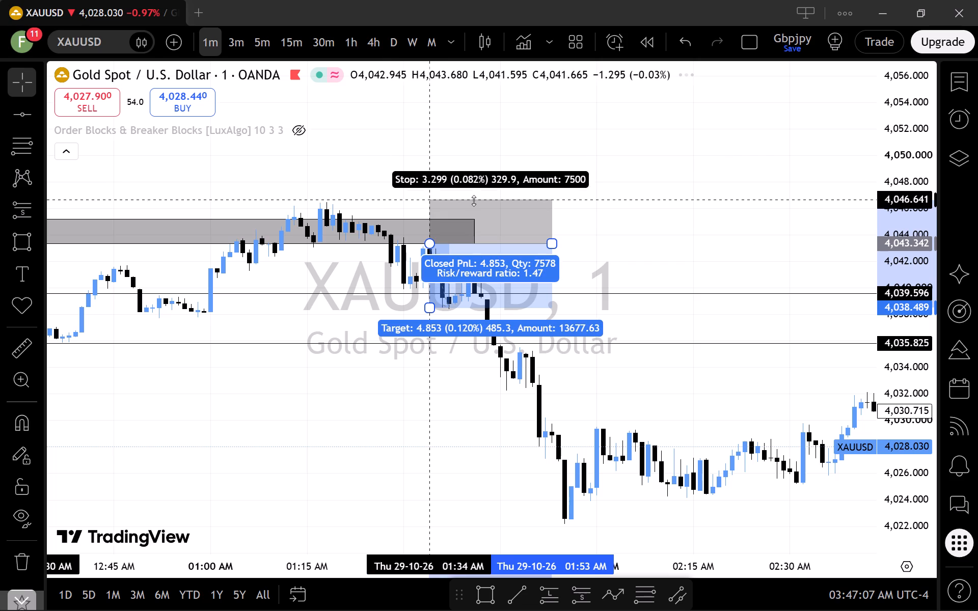
{"action": "left_click_drag", "start_coordinate": [474, 201], "coordinate": [482, 188]}
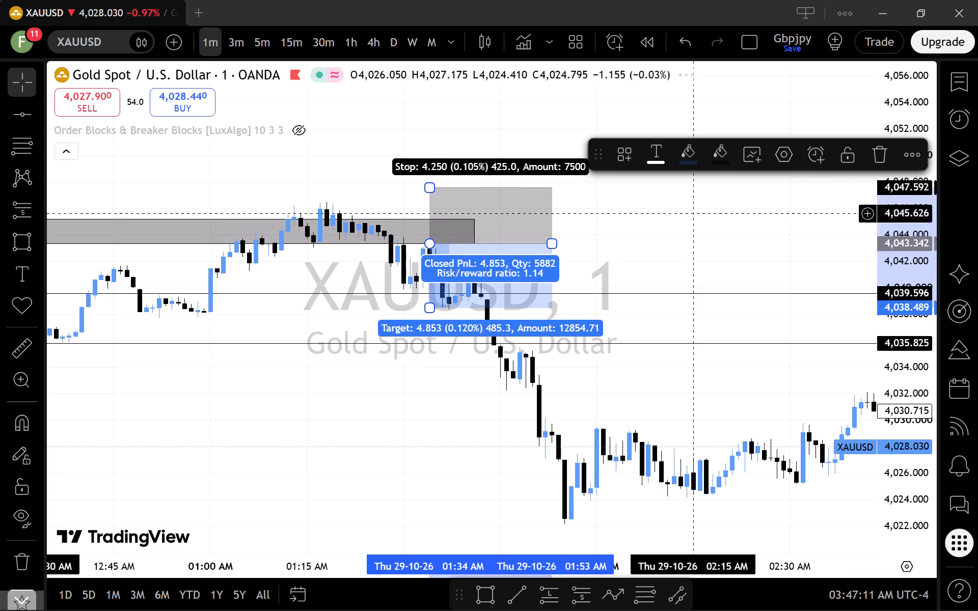
{"action": "left_click", "coordinate": [786, 161]}
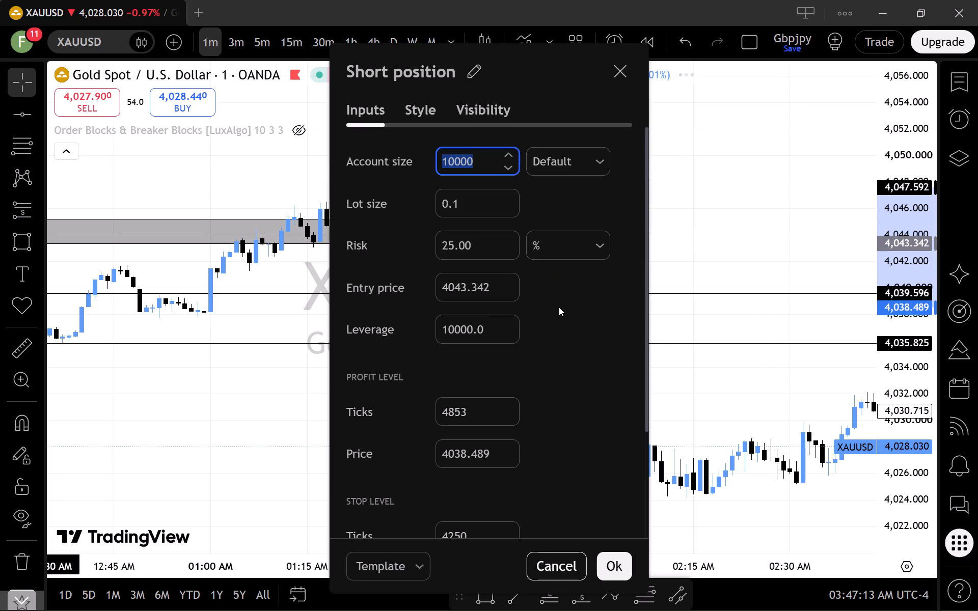
{"action": "left_click", "coordinate": [559, 307]}
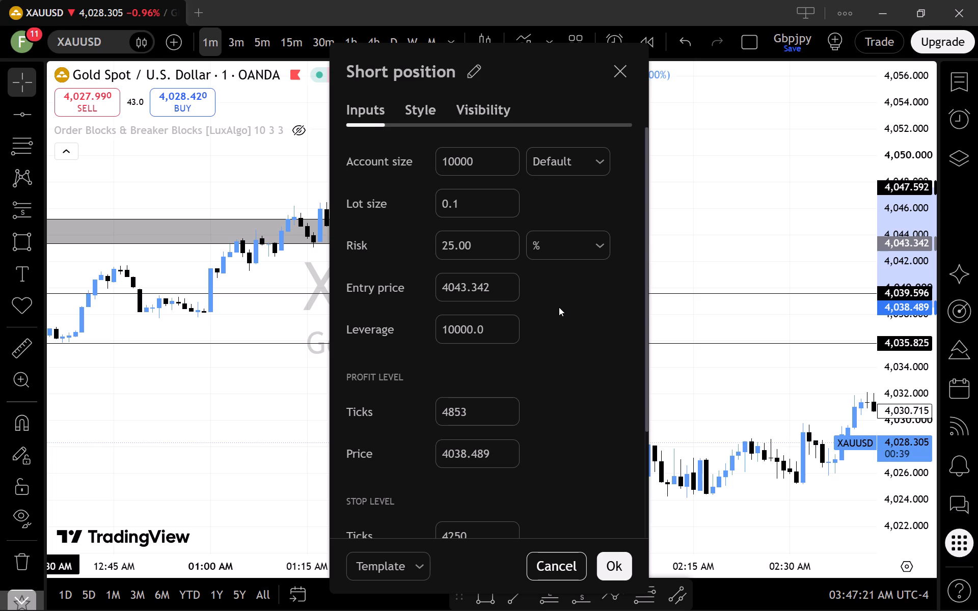
{"action": "scroll", "coordinate": [539, 347], "scroll_direction": "down", "scroll_amount": 2}
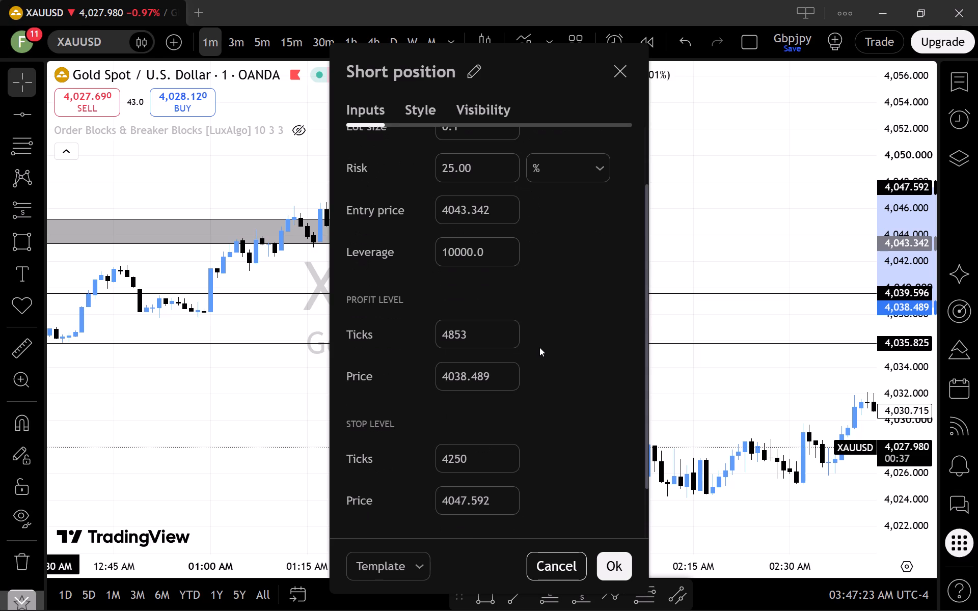
{"action": "scroll", "coordinate": [539, 347], "scroll_direction": "down", "scroll_amount": 2}
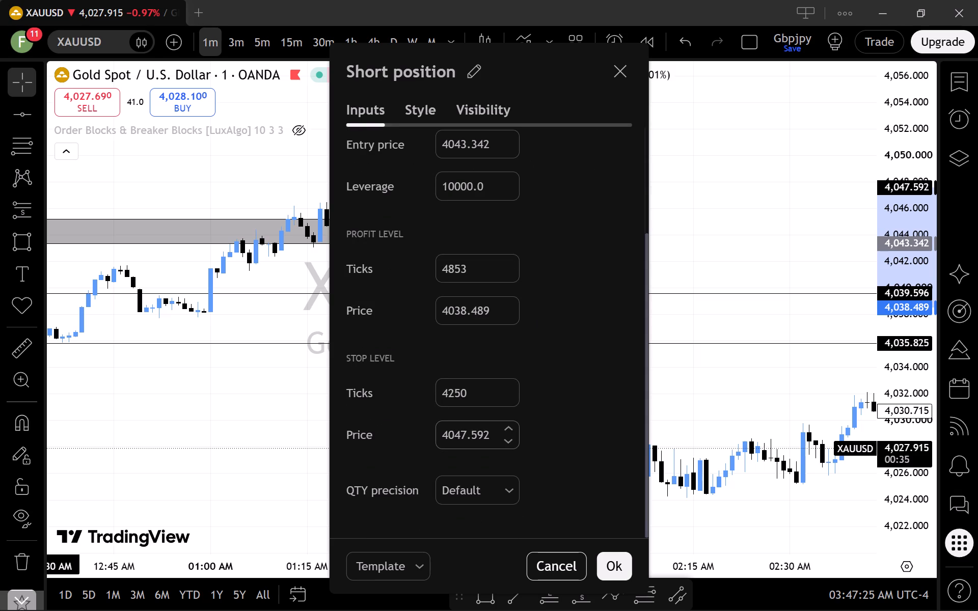
{"action": "double_click", "coordinate": [495, 438]}
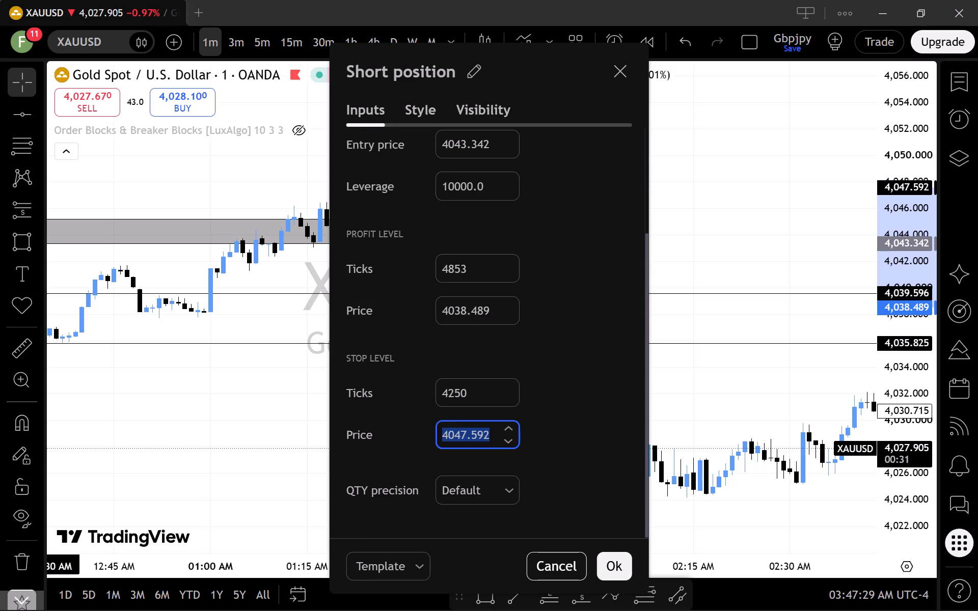
{"action": "type", "text": "4048.342"}
{"action": "key", "text": "Return"}
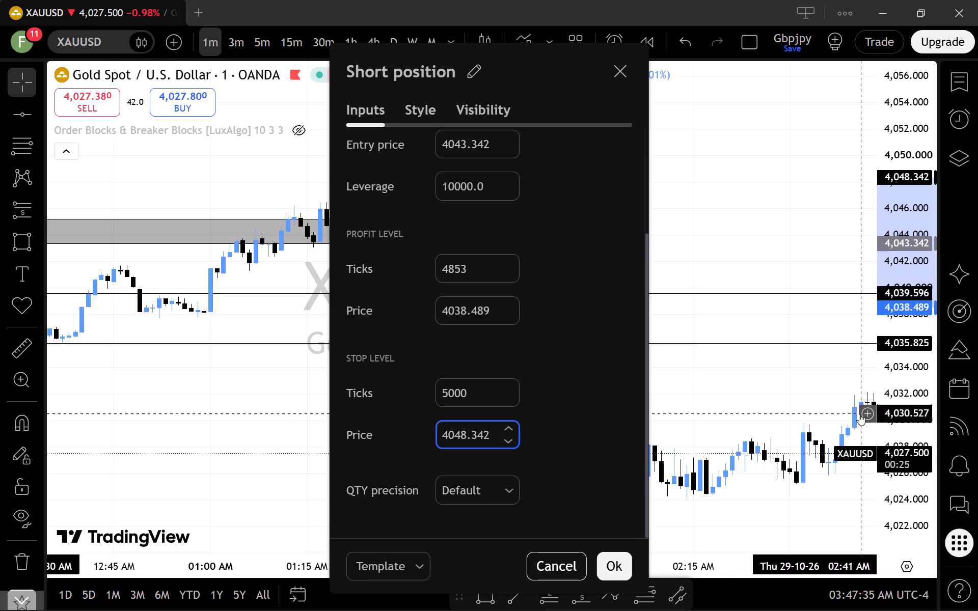
{"action": "left_click", "coordinate": [606, 573]}
Lower the short position's target to about 4,022.245 at the sell-off low and extend its time span to about 02:25 AM.
{"action": "scroll", "coordinate": [701, 436], "scroll_direction": "down", "scroll_amount": 4}
{"action": "left_click_drag", "start_coordinate": [732, 433], "coordinate": [557, 461]}
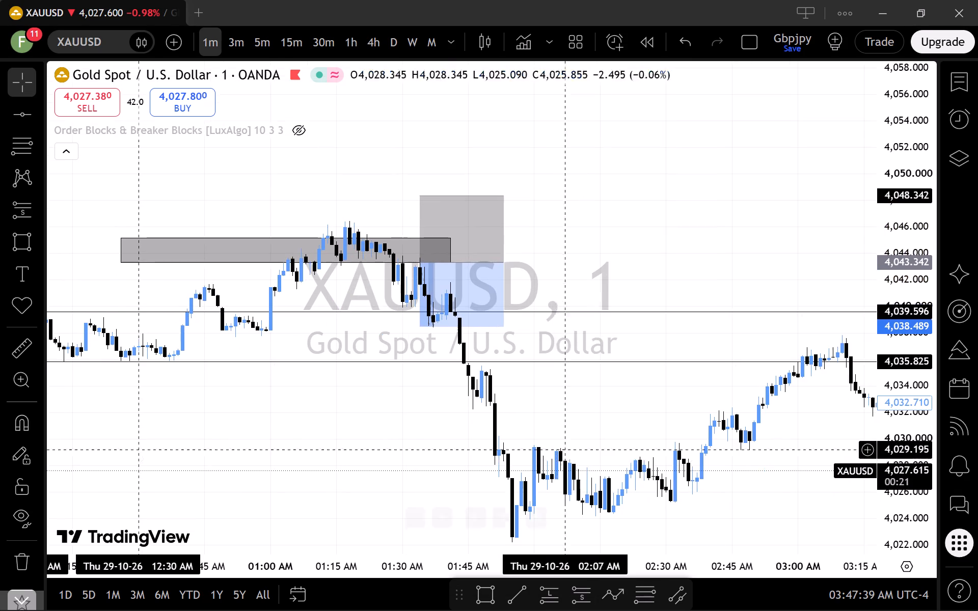
{"action": "scroll", "coordinate": [933, 297], "scroll_direction": "down", "scroll_amount": 13}
{"action": "scroll", "coordinate": [525, 330], "scroll_direction": "down", "scroll_amount": 4}
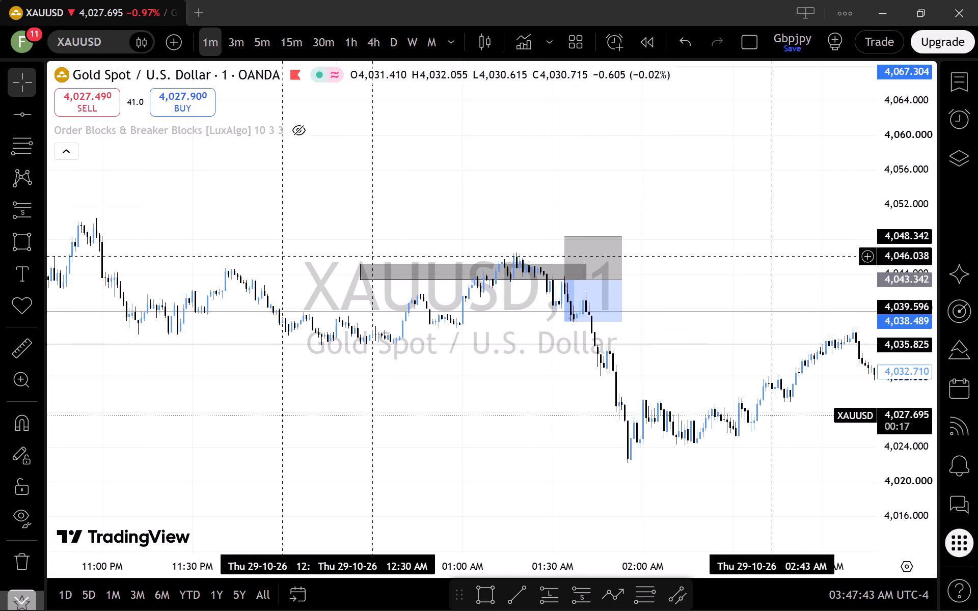
{"action": "scroll", "coordinate": [738, 380], "scroll_direction": "down", "scroll_amount": 2}
{"action": "left_click_drag", "start_coordinate": [695, 366], "coordinate": [447, 230]}
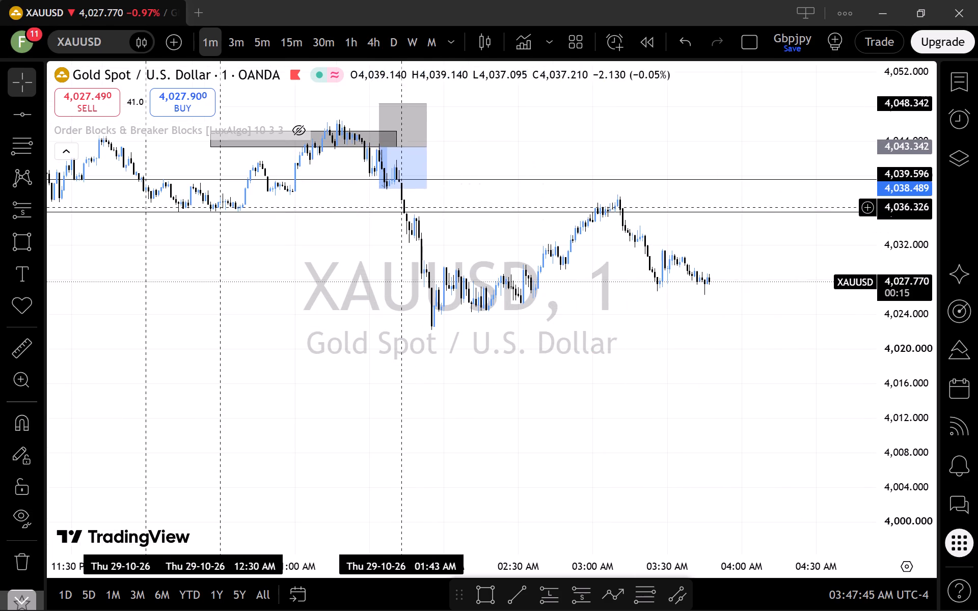
{"action": "left_click_drag", "start_coordinate": [378, 189], "coordinate": [436, 307]}
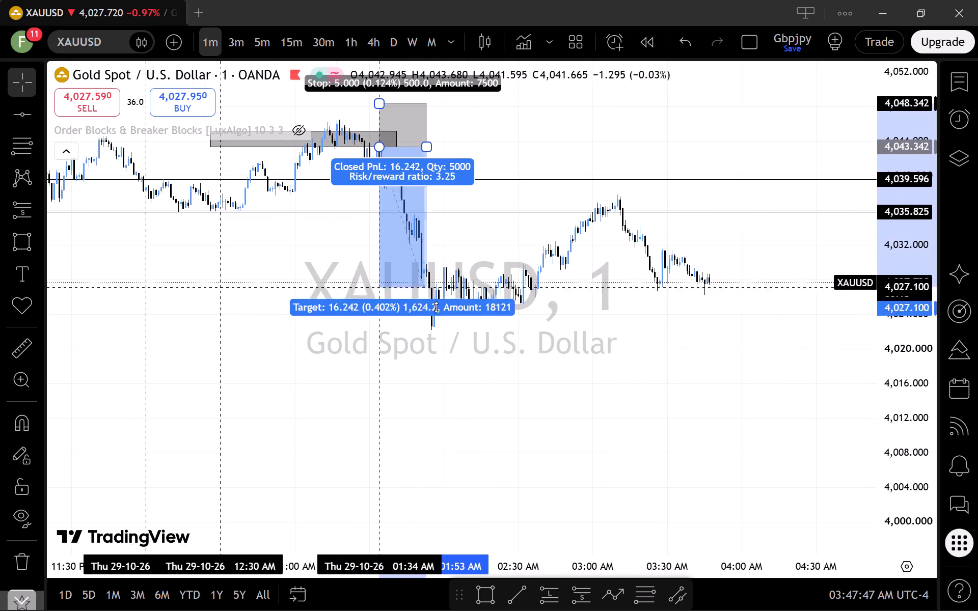
{"action": "left_click_drag", "start_coordinate": [436, 307], "coordinate": [483, 331]}
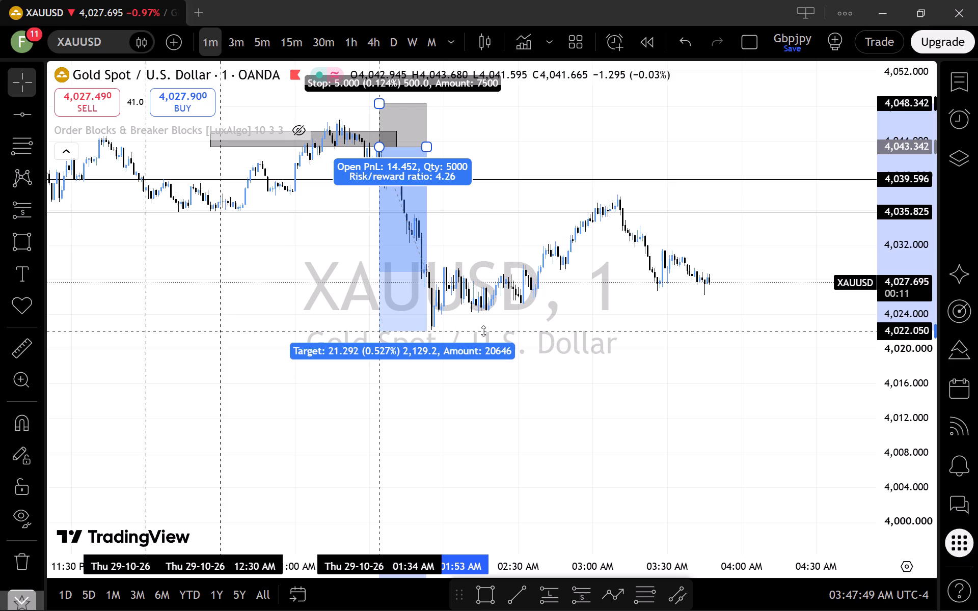
{"action": "left_click_drag", "start_coordinate": [483, 331], "coordinate": [491, 329]}
{"action": "left_click_drag", "start_coordinate": [430, 147], "coordinate": [506, 154]}
{"action": "left_click", "coordinate": [594, 317]}
Examine the short position against the sell-off and the price action that follows it up to the latest candles.
{"action": "scroll", "coordinate": [687, 362], "scroll_direction": "up", "scroll_amount": 1}
{"action": "scroll", "coordinate": [687, 362], "scroll_direction": "down", "scroll_amount": 1}
{"action": "scroll", "coordinate": [687, 362], "scroll_direction": "up", "scroll_amount": 1}
{"action": "left_click_drag", "start_coordinate": [693, 325], "coordinate": [790, 435]}
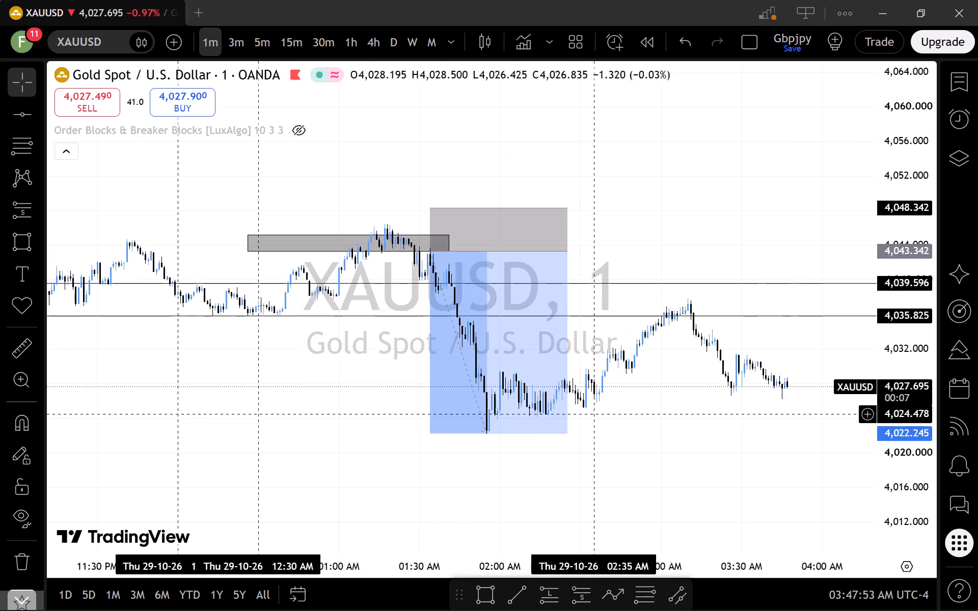
{"action": "scroll", "coordinate": [593, 415], "scroll_direction": "up", "scroll_amount": 3}
{"action": "left_click", "coordinate": [581, 446]}
{"action": "left_click_drag", "start_coordinate": [583, 443], "coordinate": [664, 330]}
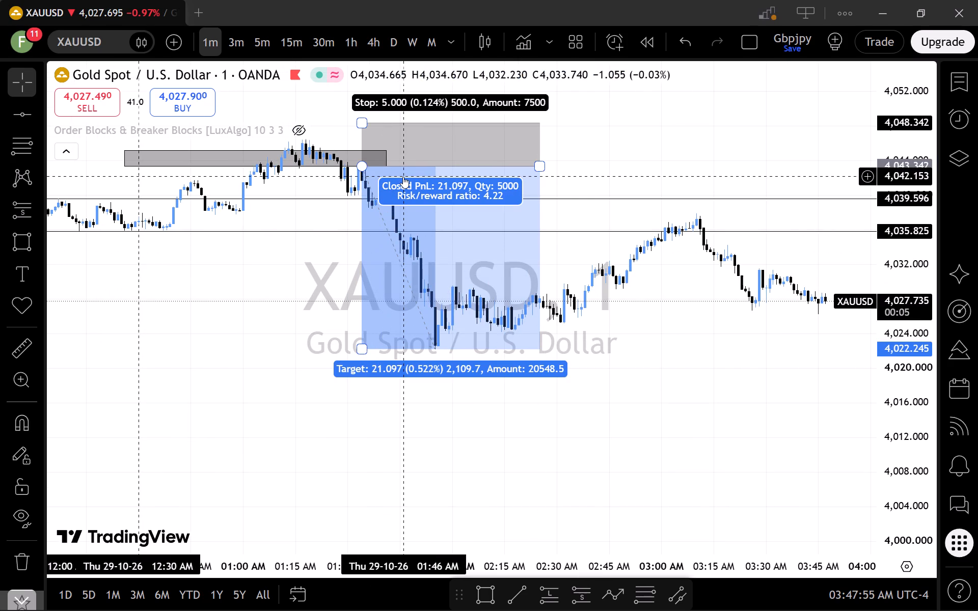
{"action": "scroll", "coordinate": [499, 349], "scroll_direction": "up", "scroll_amount": 3}
{"action": "left_click", "coordinate": [553, 398]}
{"action": "scroll", "coordinate": [555, 398], "scroll_direction": "down", "scroll_amount": 2}
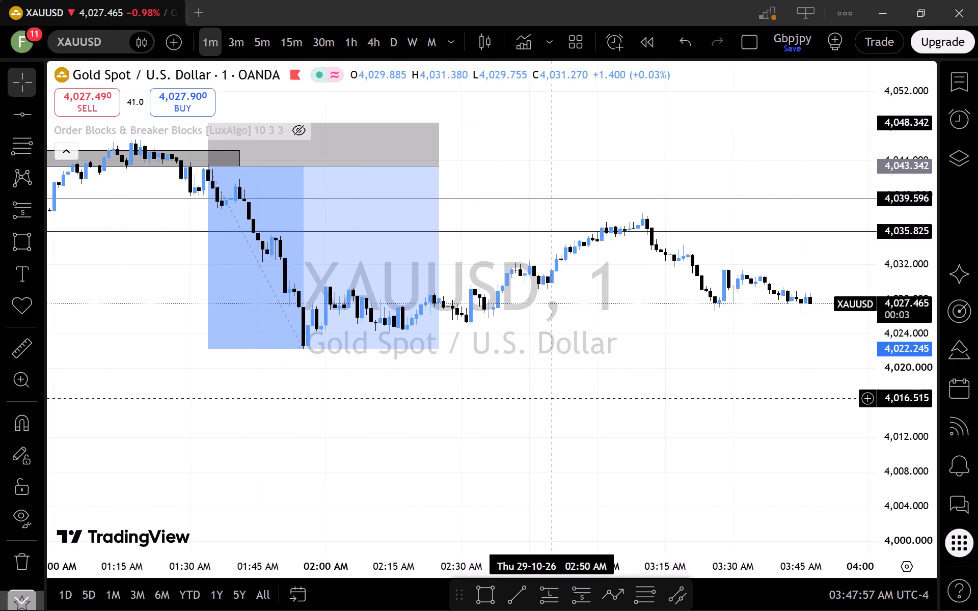
{"action": "scroll", "coordinate": [555, 398], "scroll_direction": "down", "scroll_amount": 5}
{"action": "scroll", "coordinate": [888, 414], "scroll_direction": "up", "scroll_amount": 3}
{"action": "scroll", "coordinate": [812, 405], "scroll_direction": "down", "scroll_amount": 3}
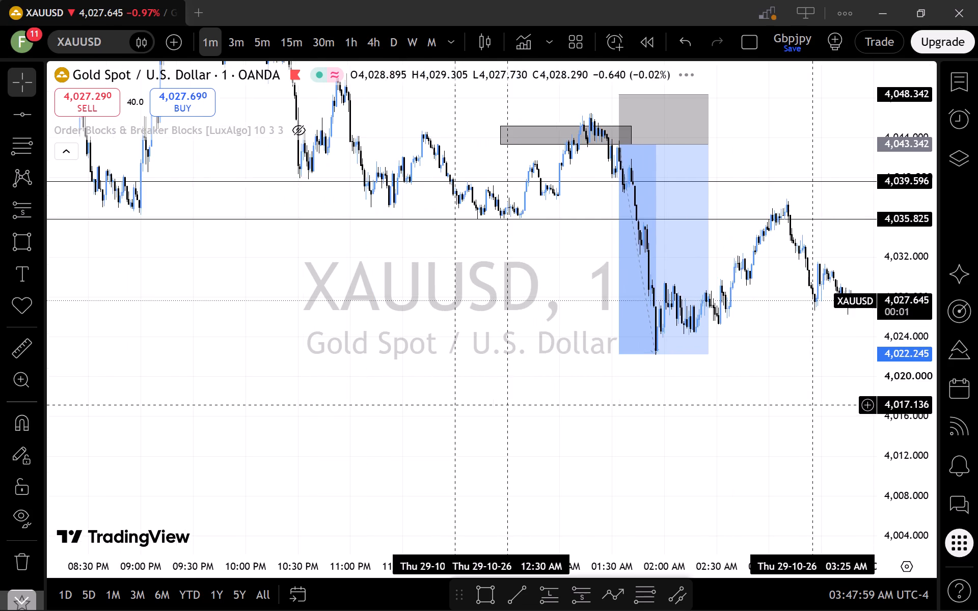
{"action": "left_click_drag", "start_coordinate": [785, 405], "coordinate": [556, 400]}
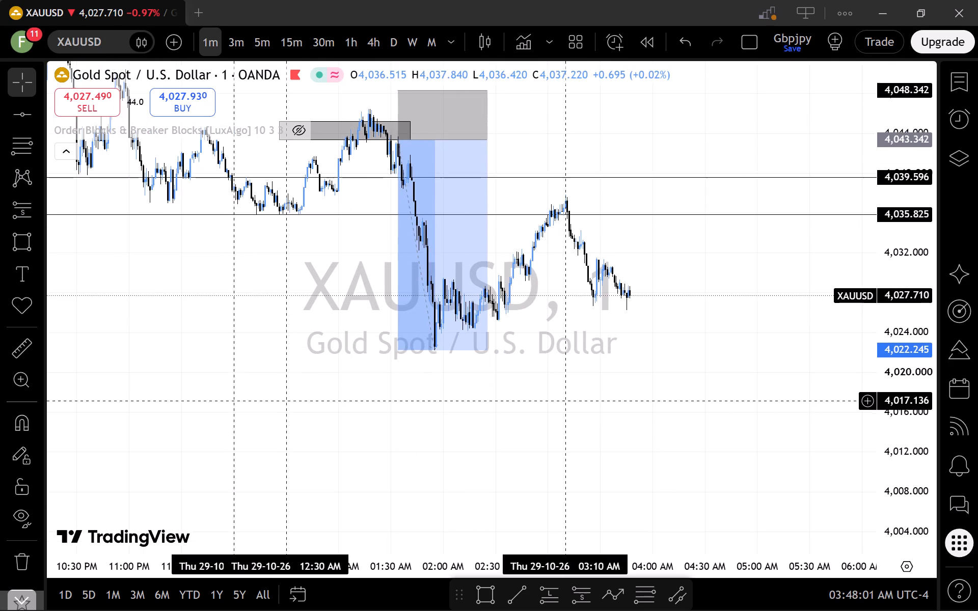
Clone the short position and place the copy on the 03:11 AM swing high, with its entry at about 4,037.264.
{"action": "scroll", "coordinate": [566, 401], "scroll_direction": "up", "scroll_amount": 3}
{"action": "left_click_drag", "start_coordinate": [455, 352], "coordinate": [564, 412]}
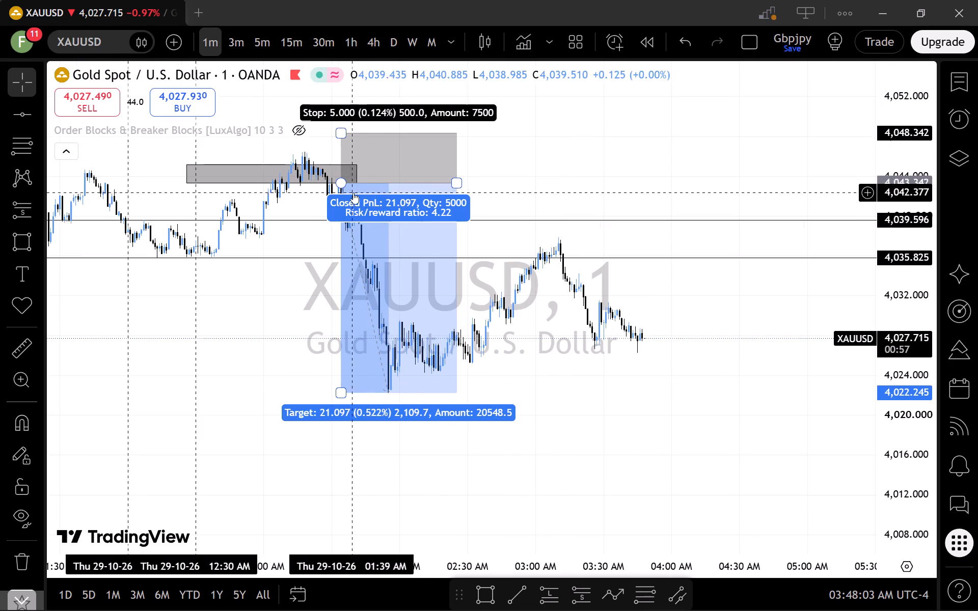
{"action": "right_click", "coordinate": [397, 187]}
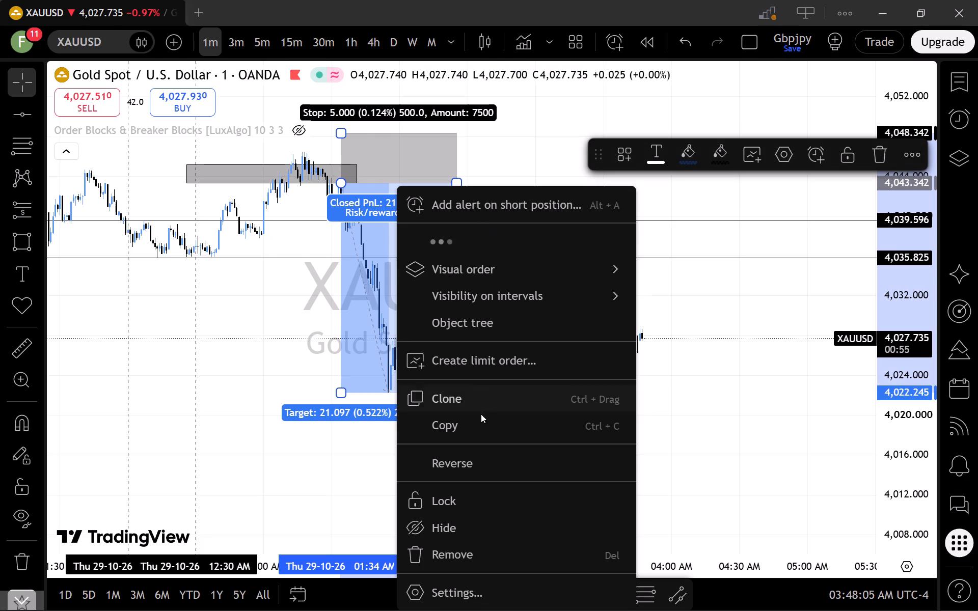
{"action": "left_click", "coordinate": [474, 400]}
{"action": "left_click_drag", "start_coordinate": [398, 217], "coordinate": [624, 294]}
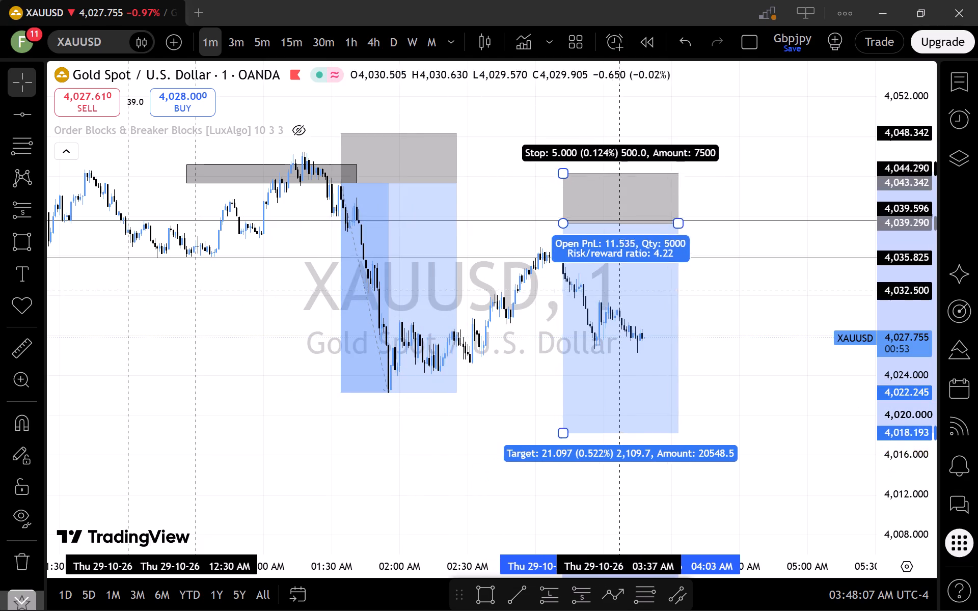
{"action": "left_click_drag", "start_coordinate": [624, 294], "coordinate": [619, 311]}
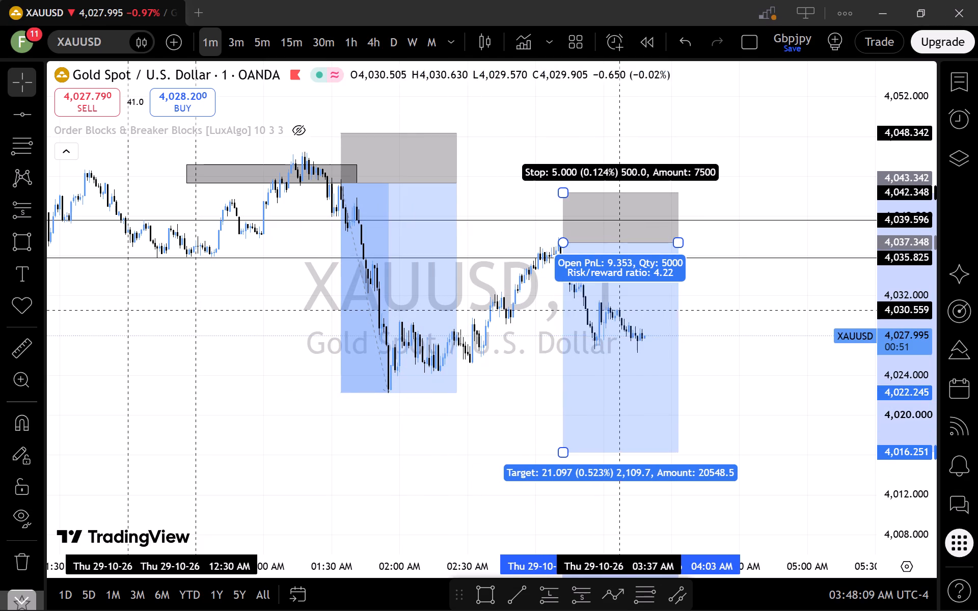
{"action": "left_click_drag", "start_coordinate": [619, 311], "coordinate": [618, 312]}
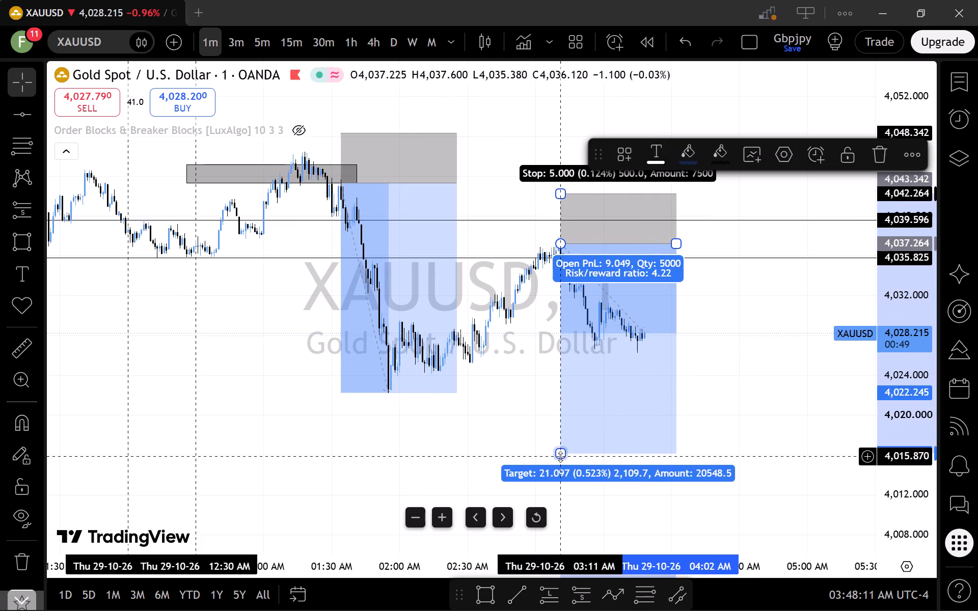
Set the cloned short position's target to about 4,016.968.
{"action": "left_click_drag", "start_coordinate": [560, 457], "coordinate": [670, 350]}
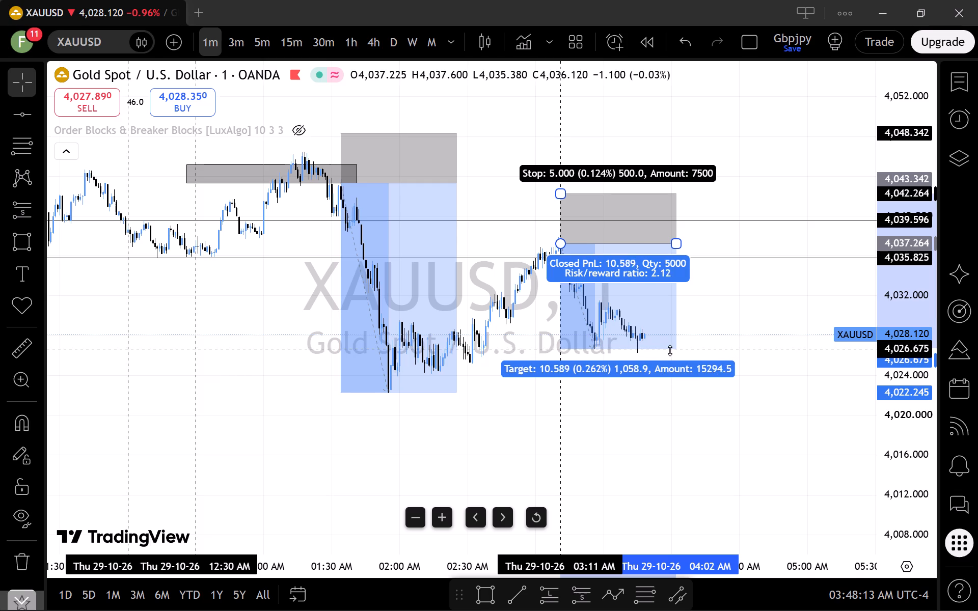
{"action": "left_click_drag", "start_coordinate": [670, 350], "coordinate": [674, 353]}
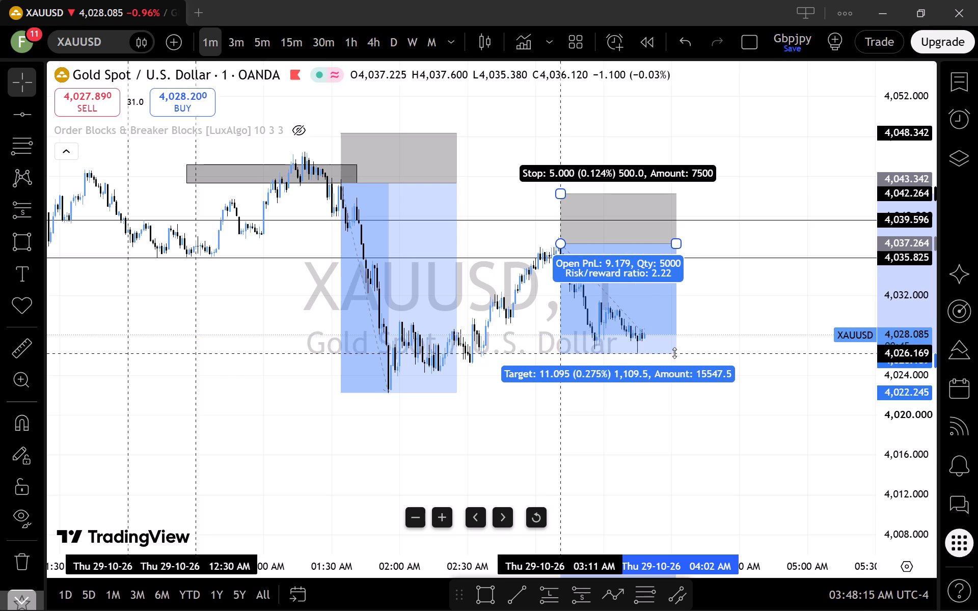
{"action": "left_click_drag", "start_coordinate": [674, 353], "coordinate": [684, 419]}
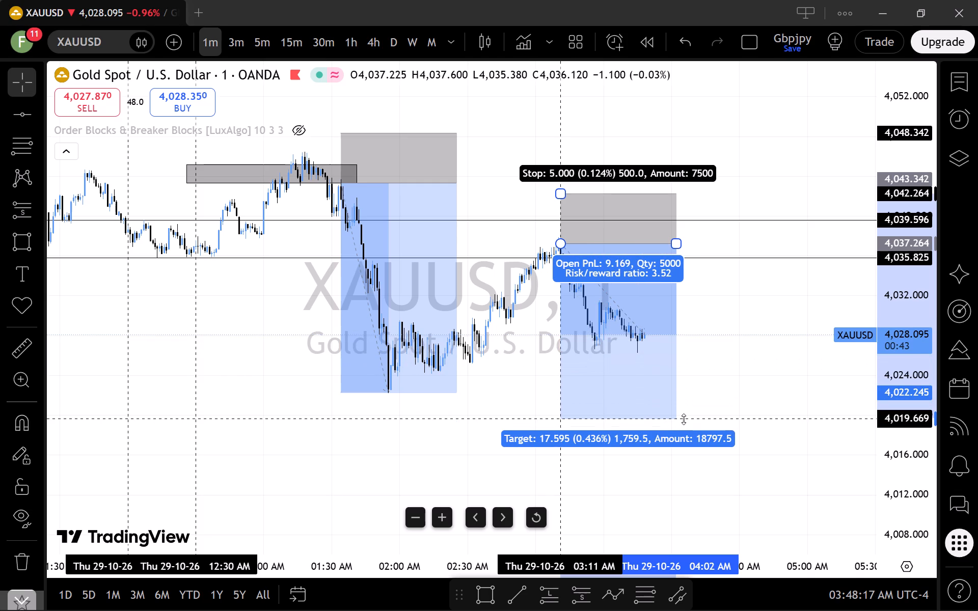
{"action": "left_click_drag", "start_coordinate": [684, 419], "coordinate": [688, 446]}
{"action": "left_click", "coordinate": [707, 436]}
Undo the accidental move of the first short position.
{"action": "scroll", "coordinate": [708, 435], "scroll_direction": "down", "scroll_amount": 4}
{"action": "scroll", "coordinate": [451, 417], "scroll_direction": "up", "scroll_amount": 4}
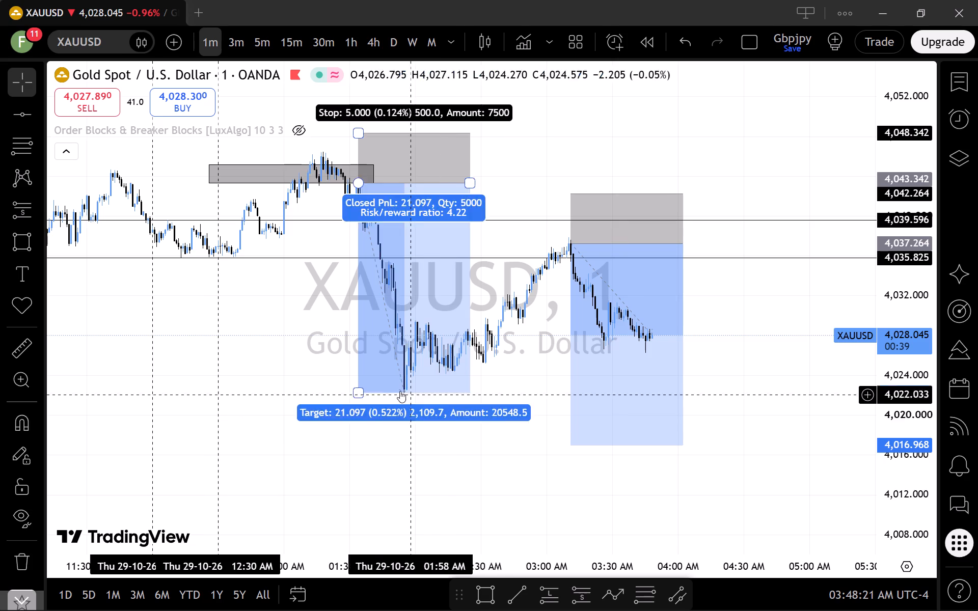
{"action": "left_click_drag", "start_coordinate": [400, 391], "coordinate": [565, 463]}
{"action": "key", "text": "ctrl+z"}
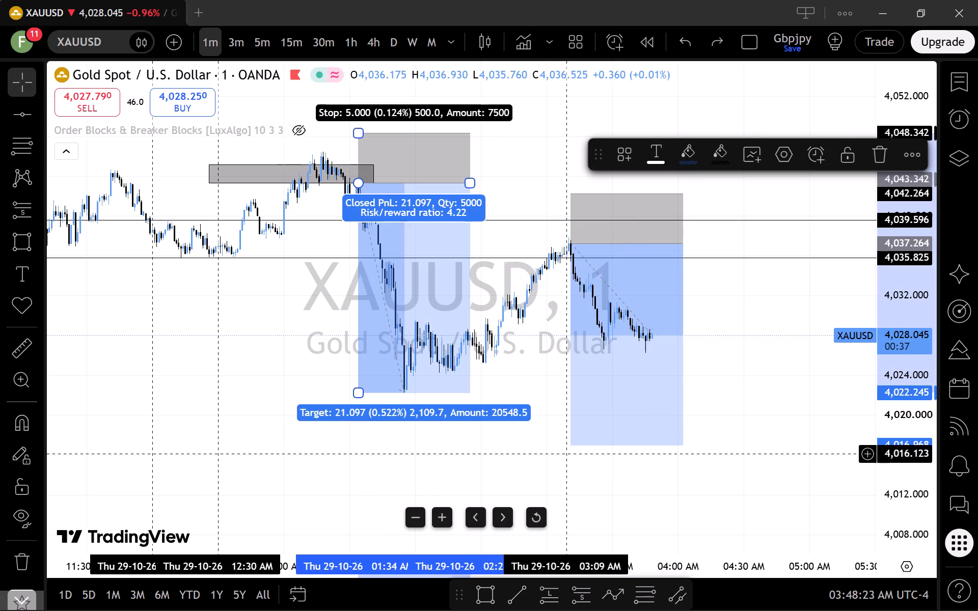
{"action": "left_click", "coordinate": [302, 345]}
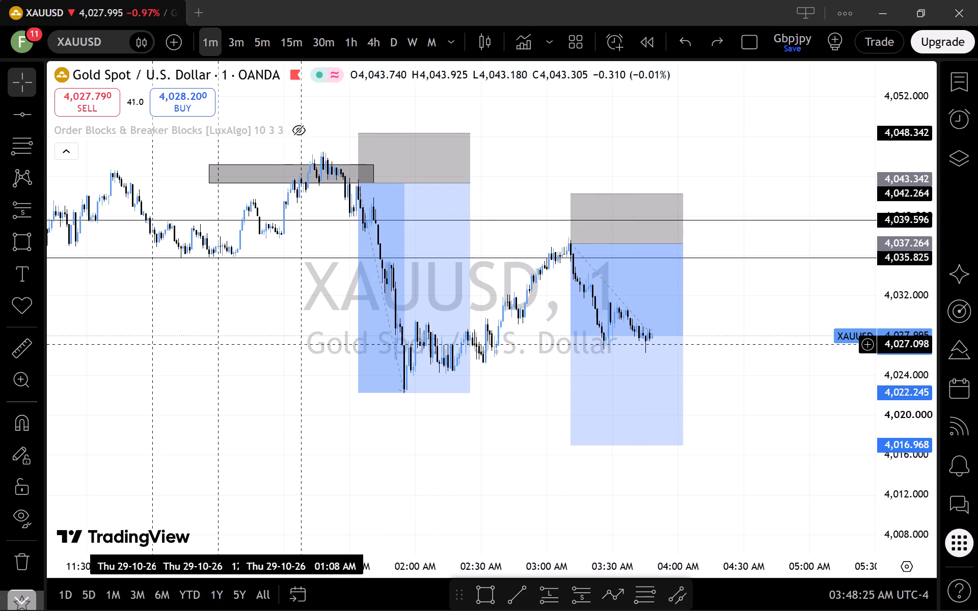
Review both short positions against the 12:00–12:30 AM range, the boxed zone and the latest price action.
{"action": "scroll", "coordinate": [322, 351], "scroll_direction": "up", "scroll_amount": 4}
{"action": "scroll", "coordinate": [373, 395], "scroll_direction": "up", "scroll_amount": 1}
{"action": "left_click_drag", "start_coordinate": [374, 397], "coordinate": [977, 535]}
{"action": "scroll", "coordinate": [977, 473], "scroll_direction": "down", "scroll_amount": 5}
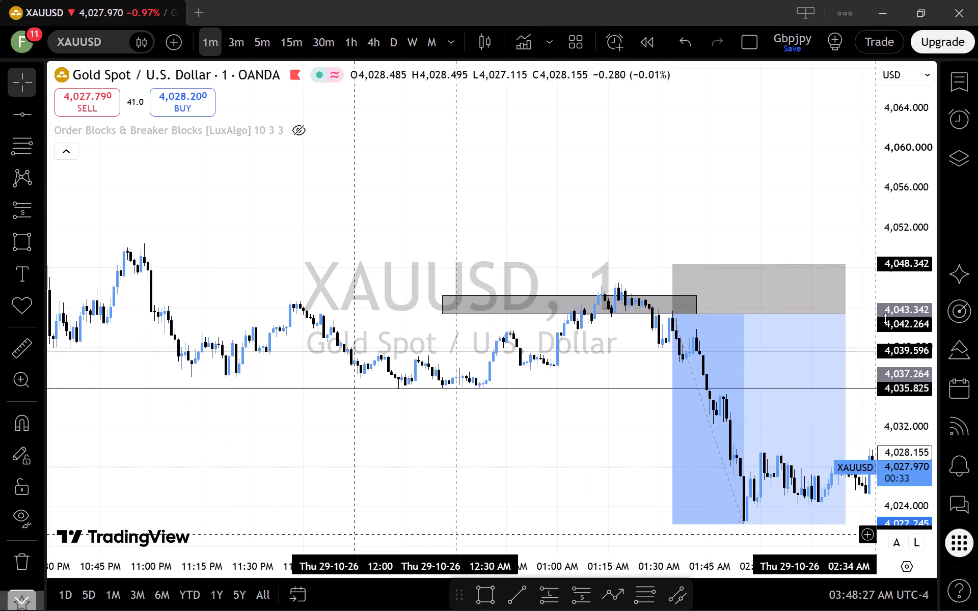
{"action": "scroll", "coordinate": [708, 145], "scroll_direction": "down", "scroll_amount": 4}
{"action": "scroll", "coordinate": [930, 251], "scroll_direction": "down", "scroll_amount": 16}
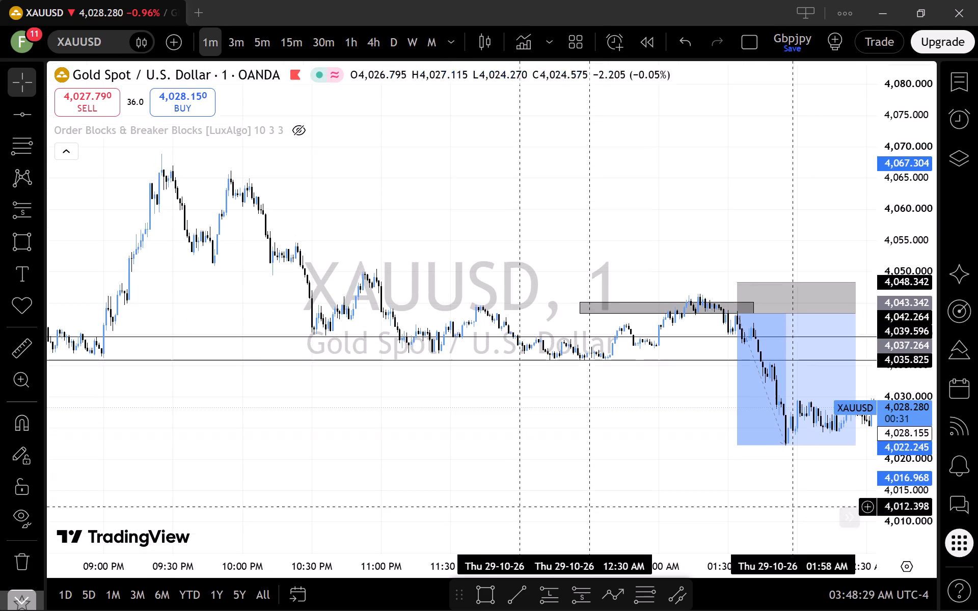
{"action": "left_click_drag", "start_coordinate": [682, 466], "coordinate": [369, 382]}
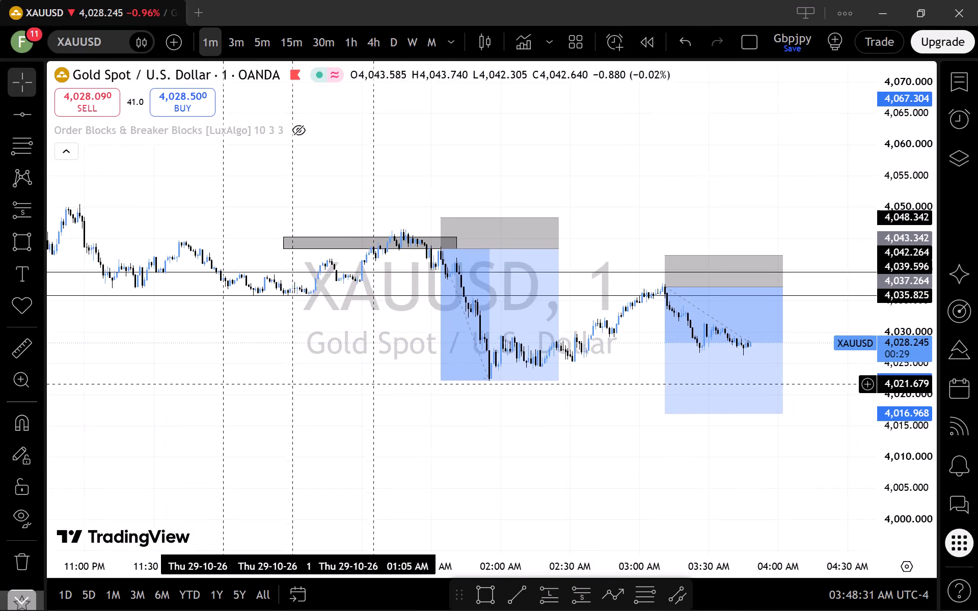
{"action": "left_click_drag", "start_coordinate": [369, 382], "coordinate": [365, 378]}
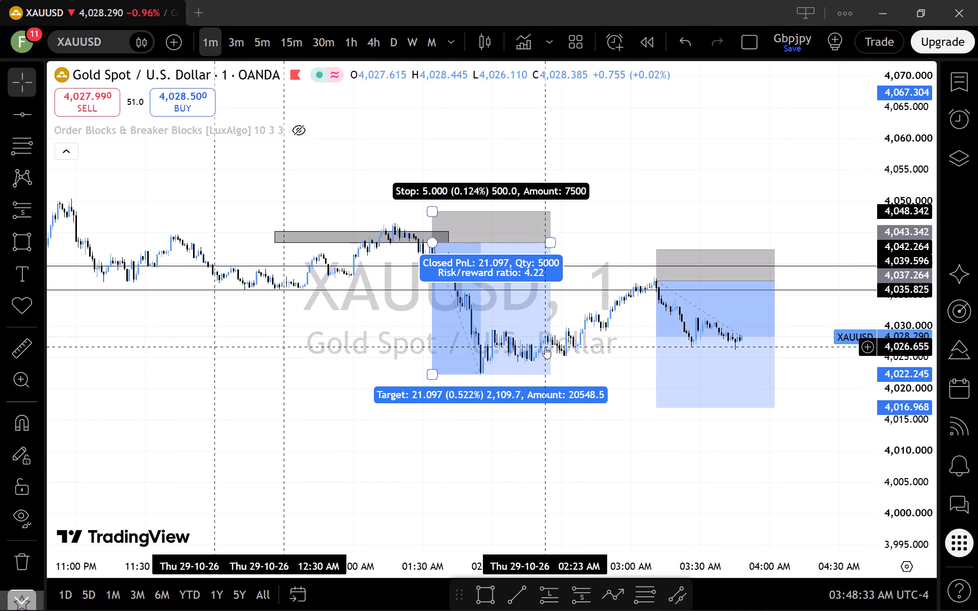
{"action": "left_click", "coordinate": [482, 455]}
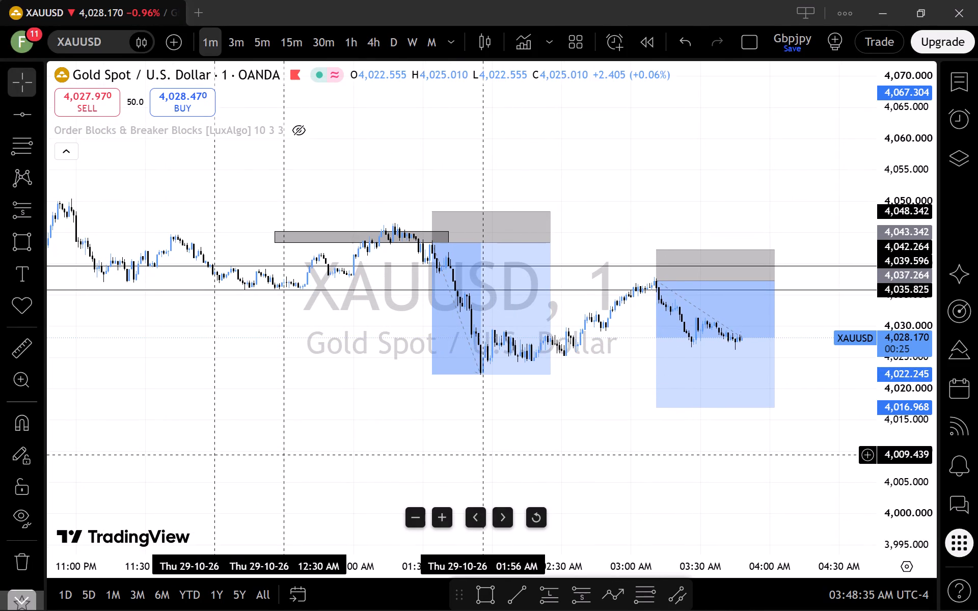
{"action": "scroll", "coordinate": [483, 455], "scroll_direction": "up", "scroll_amount": 3}
{"action": "scroll", "coordinate": [925, 446], "scroll_direction": "up", "scroll_amount": 8}
{"action": "scroll", "coordinate": [921, 421], "scroll_direction": "down", "scroll_amount": 1}
{"action": "scroll", "coordinate": [921, 421], "scroll_direction": "up", "scroll_amount": 1}
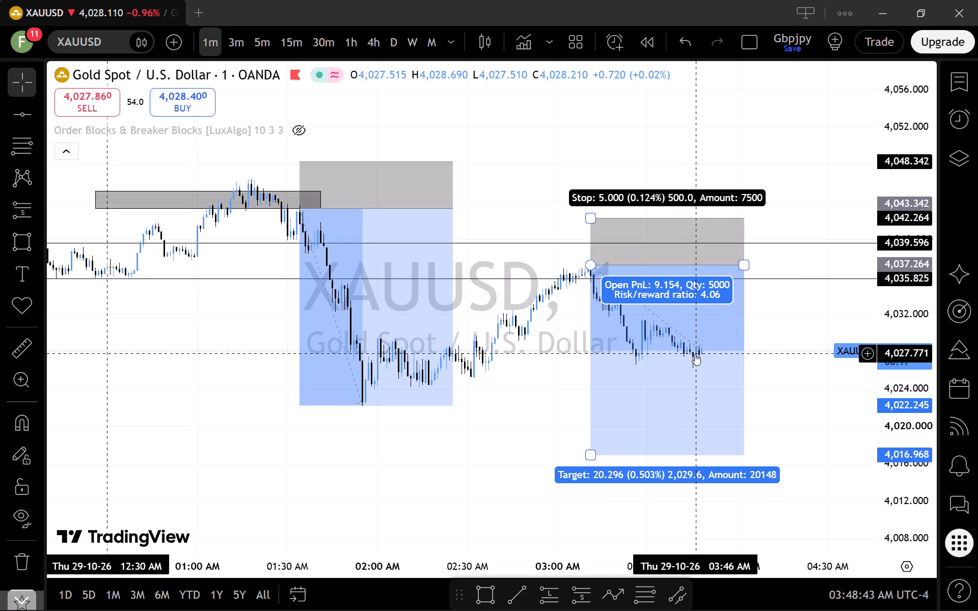
Set the target of the short position at the 03:11 AM swing high to about 4,017.253.
{"action": "left_click_drag", "start_coordinate": [585, 465], "coordinate": [597, 462]}
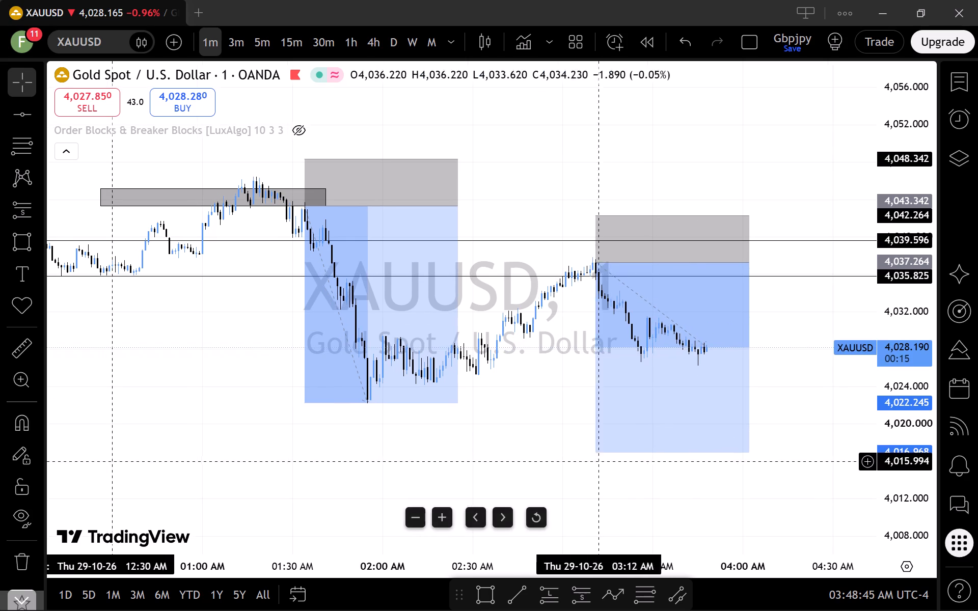
{"action": "left_click_drag", "start_coordinate": [600, 453], "coordinate": [688, 366]}
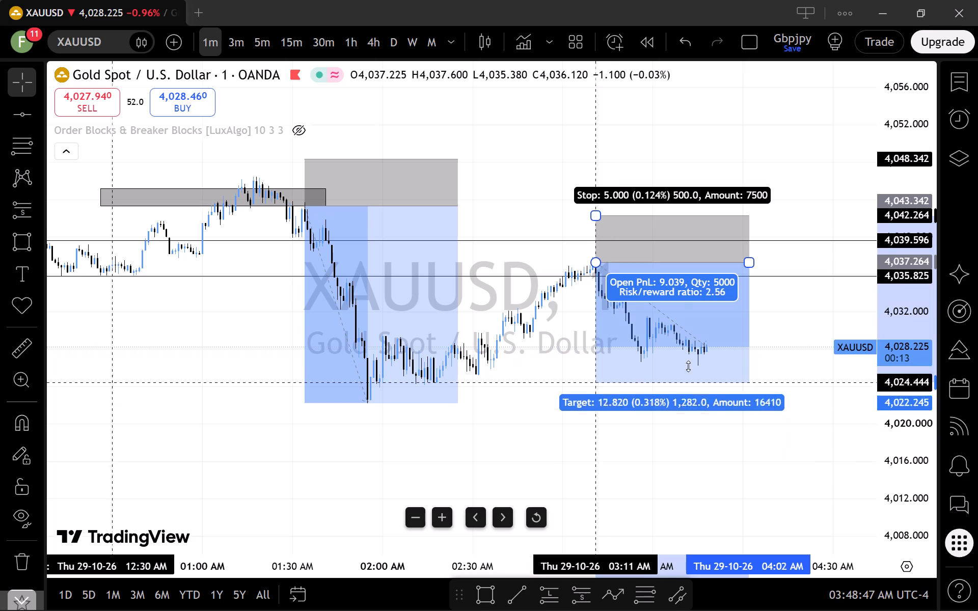
{"action": "left_click_drag", "start_coordinate": [688, 366], "coordinate": [724, 354]}
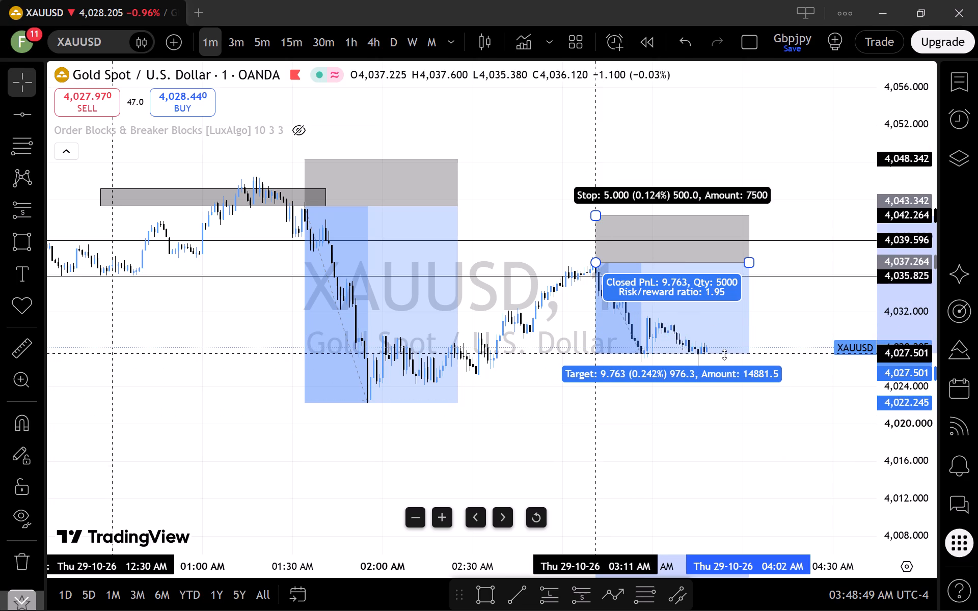
{"action": "left_click_drag", "start_coordinate": [724, 354], "coordinate": [724, 374]}
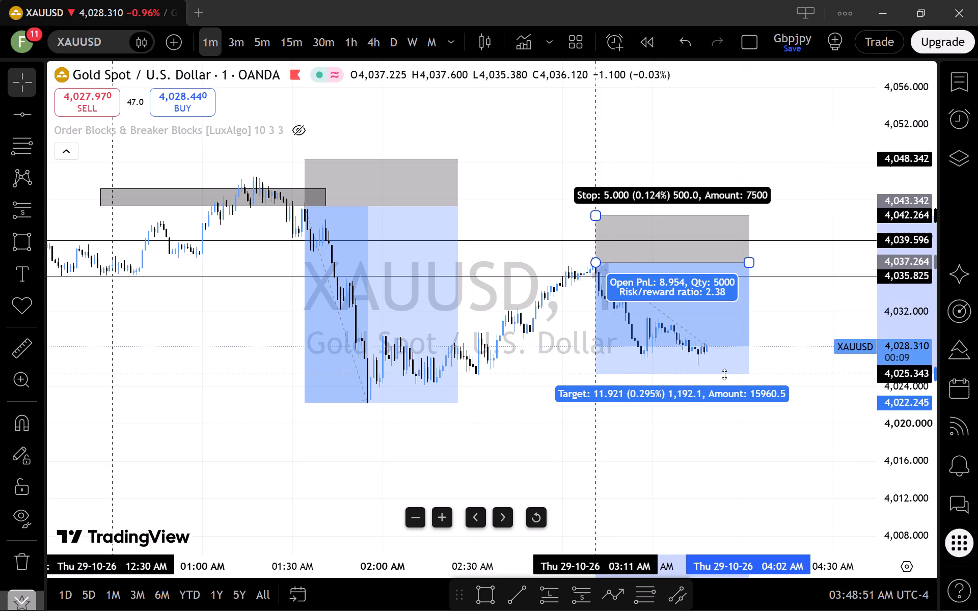
{"action": "left_click_drag", "start_coordinate": [724, 374], "coordinate": [725, 375]}
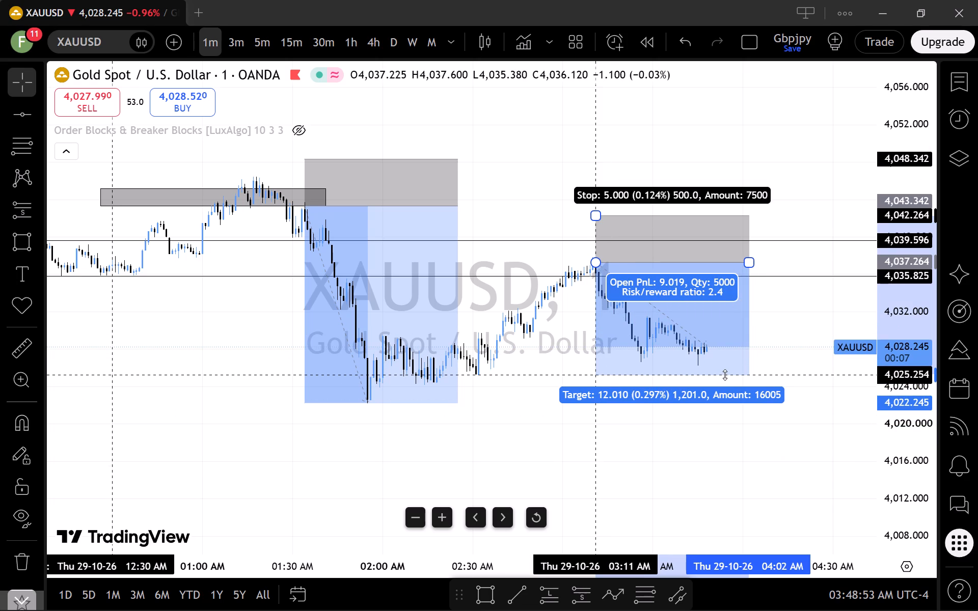
{"action": "left_click_drag", "start_coordinate": [725, 375], "coordinate": [735, 471]}
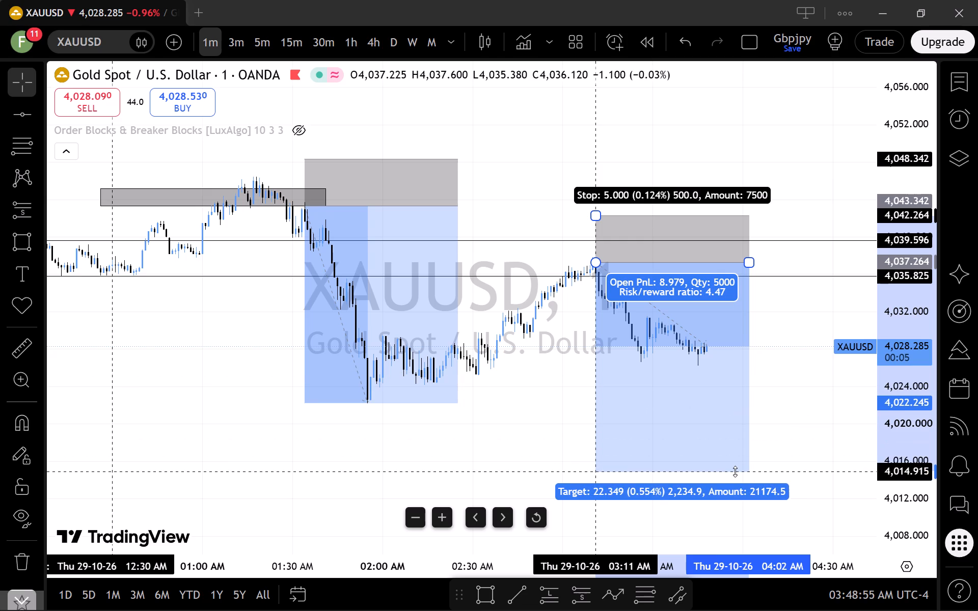
{"action": "left_click_drag", "start_coordinate": [735, 471], "coordinate": [744, 450]}
{"action": "left_click", "coordinate": [773, 431]}
Draw a Fib retracement with the k. template from the 01:16 AM swing high at about 4,046.559 to about 4,022.197 at 03:43 AM.
{"action": "scroll", "coordinate": [773, 431], "scroll_direction": "down", "scroll_amount": 1}
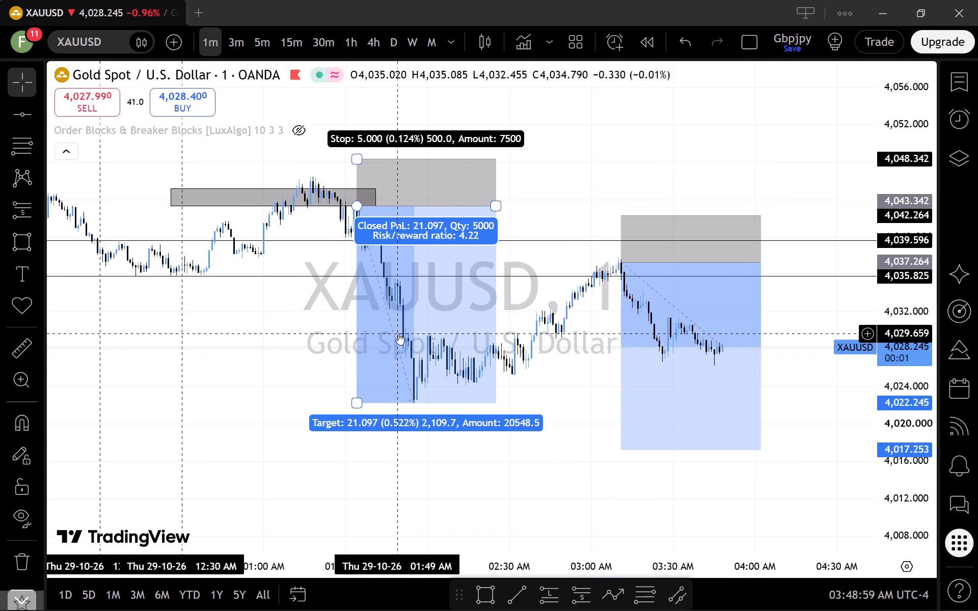
{"action": "left_click", "coordinate": [548, 378]}
{"action": "scroll", "coordinate": [549, 378], "scroll_direction": "up", "scroll_amount": 2}
{"action": "left_click_drag", "start_coordinate": [517, 403], "coordinate": [605, 457]}
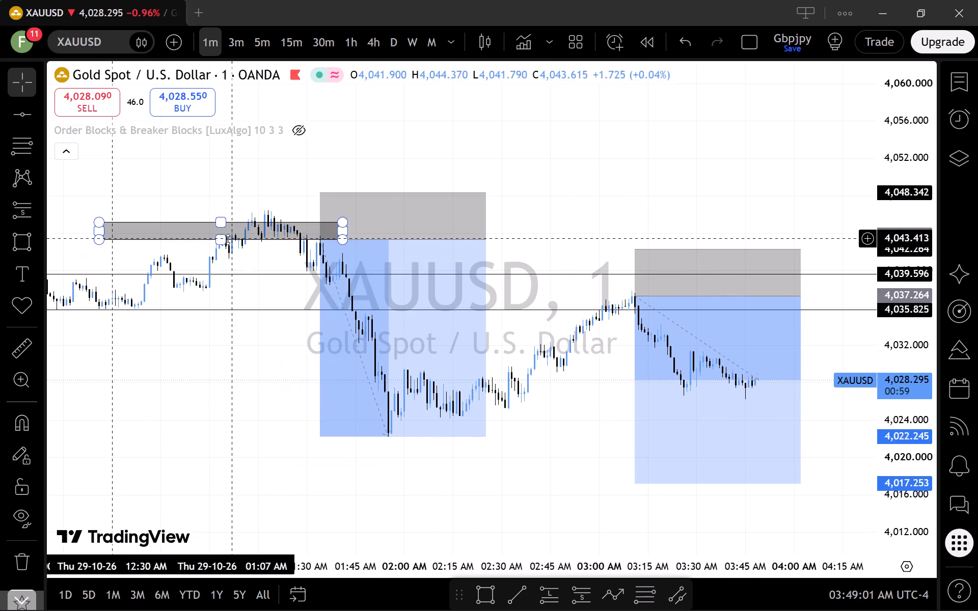
{"action": "scroll", "coordinate": [354, 386], "scroll_direction": "down", "scroll_amount": 2}
{"action": "left_click_drag", "start_coordinate": [269, 363], "coordinate": [354, 421]}
{"action": "left_click", "coordinate": [40, 149]}
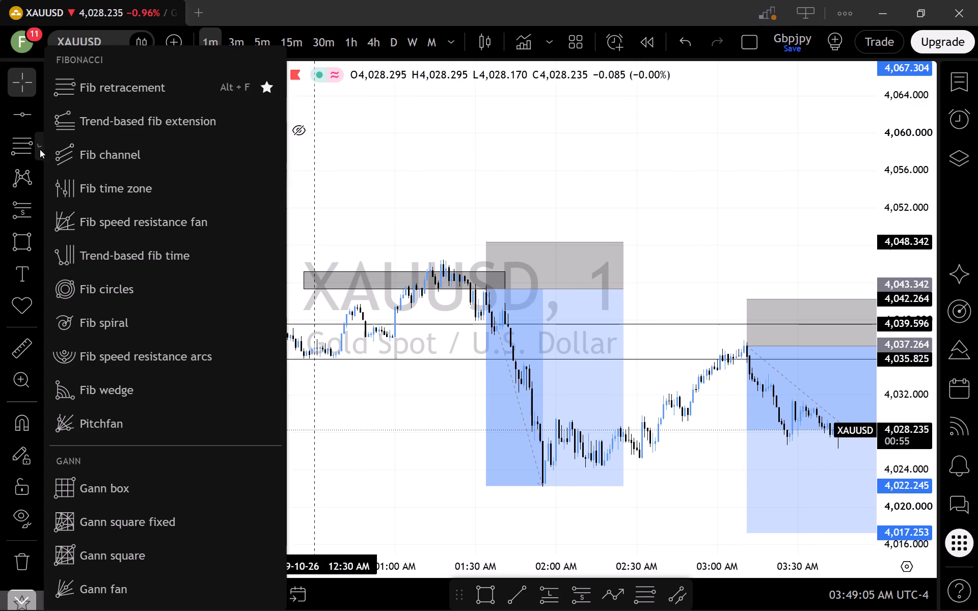
{"action": "left_click", "coordinate": [139, 93]}
{"action": "left_click", "coordinate": [633, 153]}
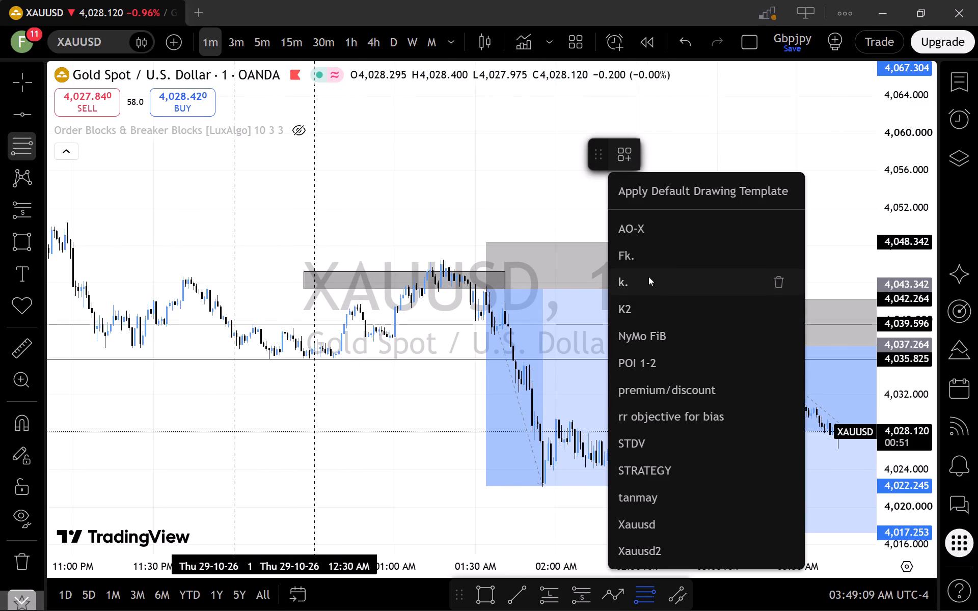
{"action": "left_click", "coordinate": [647, 275]}
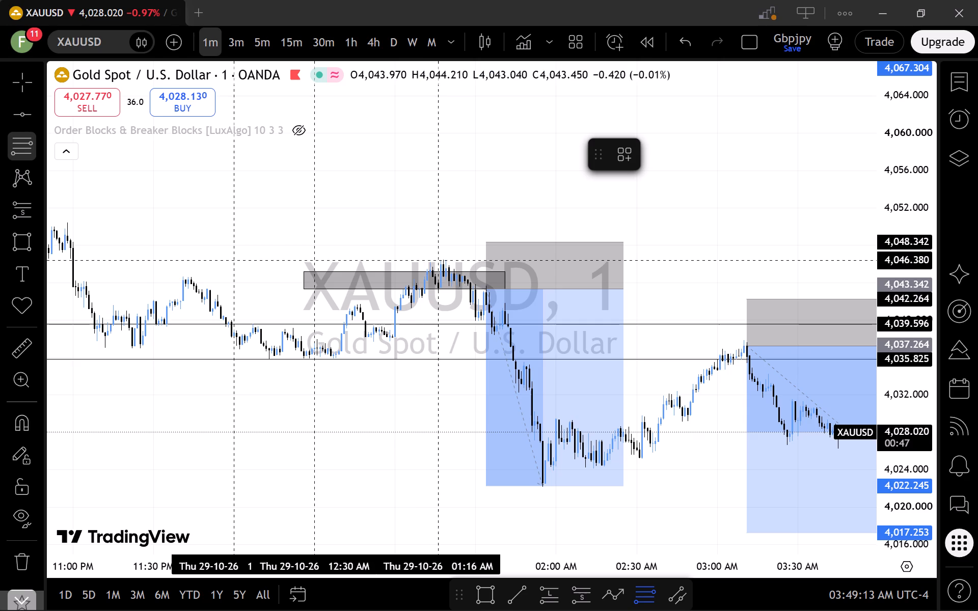
{"action": "left_click", "coordinate": [438, 259]}
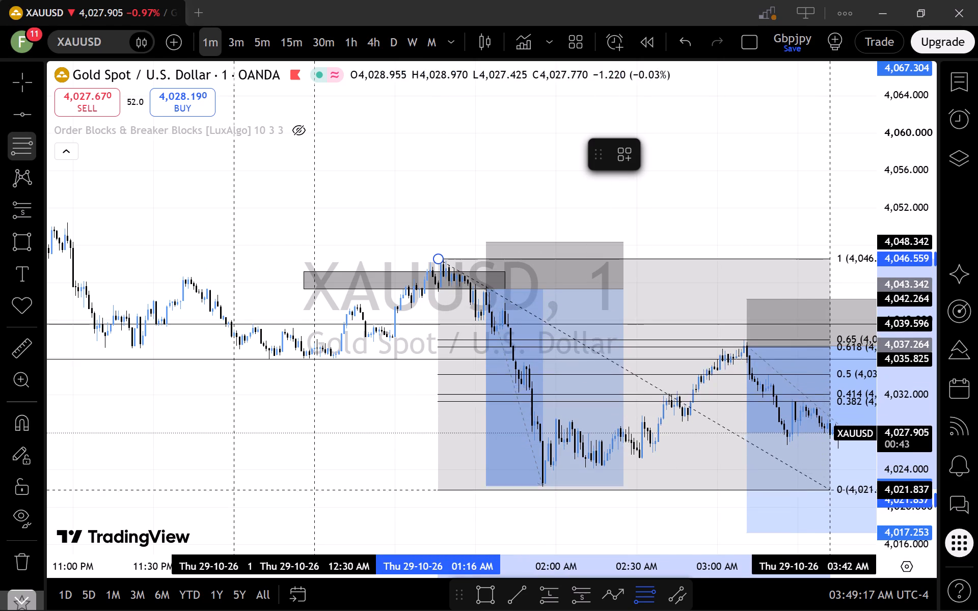
{"action": "left_click", "coordinate": [834, 487]}
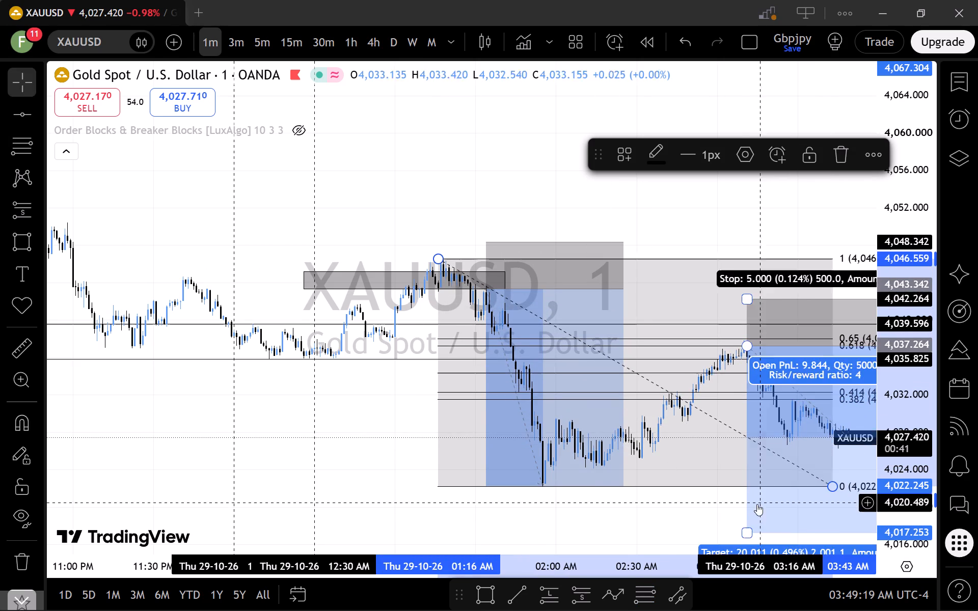
Box the 0.618–0.65 retracement zone with a rectangle from 02:42 AM to 04:30 AM, between about 4,038.063 and 4,037.259.
{"action": "left_click", "coordinate": [703, 501]}
{"action": "left_click_drag", "start_coordinate": [704, 494], "coordinate": [435, 455]}
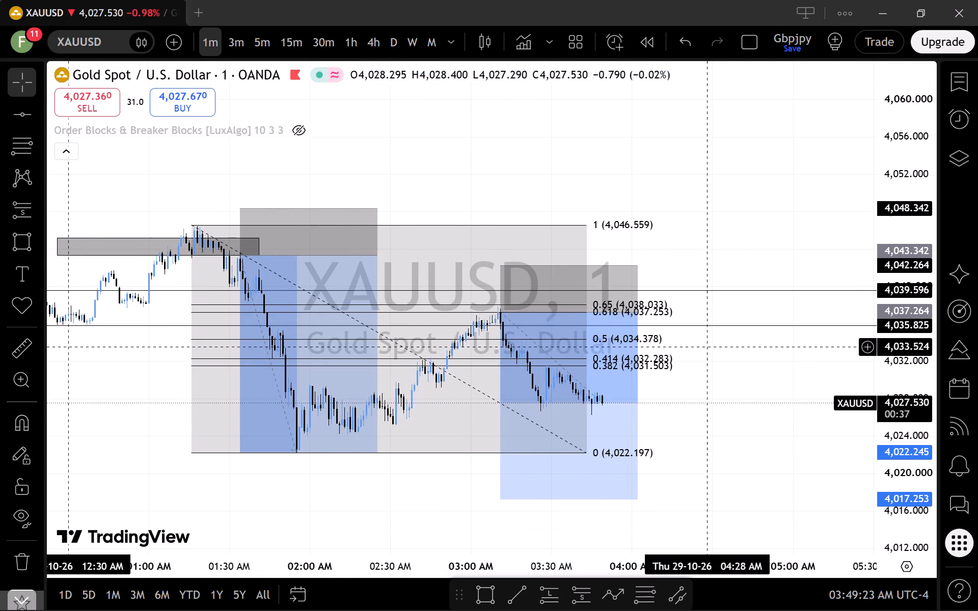
{"action": "scroll", "coordinate": [722, 356], "scroll_direction": "down", "scroll_amount": 2}
{"action": "scroll", "coordinate": [924, 400], "scroll_direction": "up", "scroll_amount": 17}
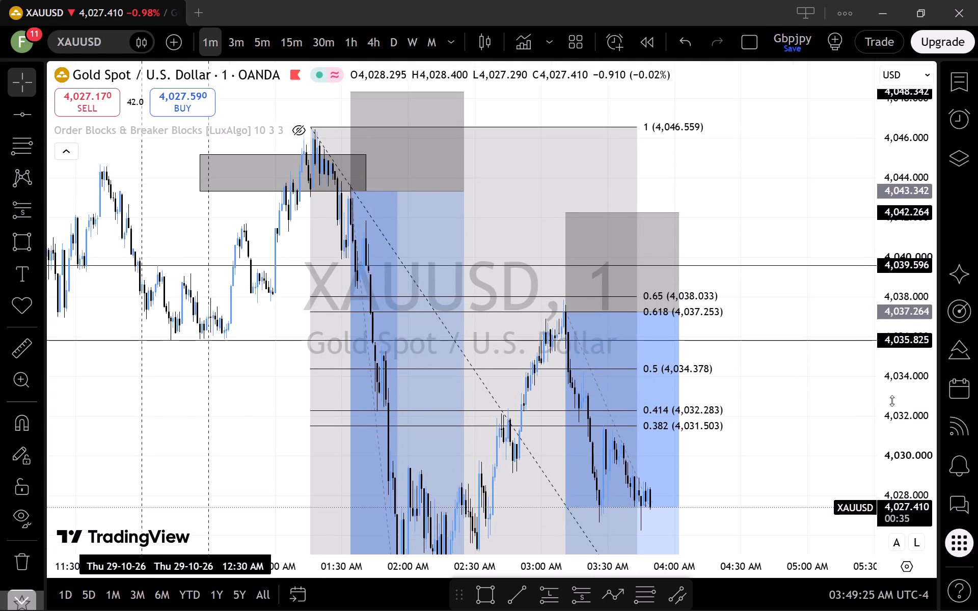
{"action": "scroll", "coordinate": [851, 397], "scroll_direction": "up", "scroll_amount": 2}
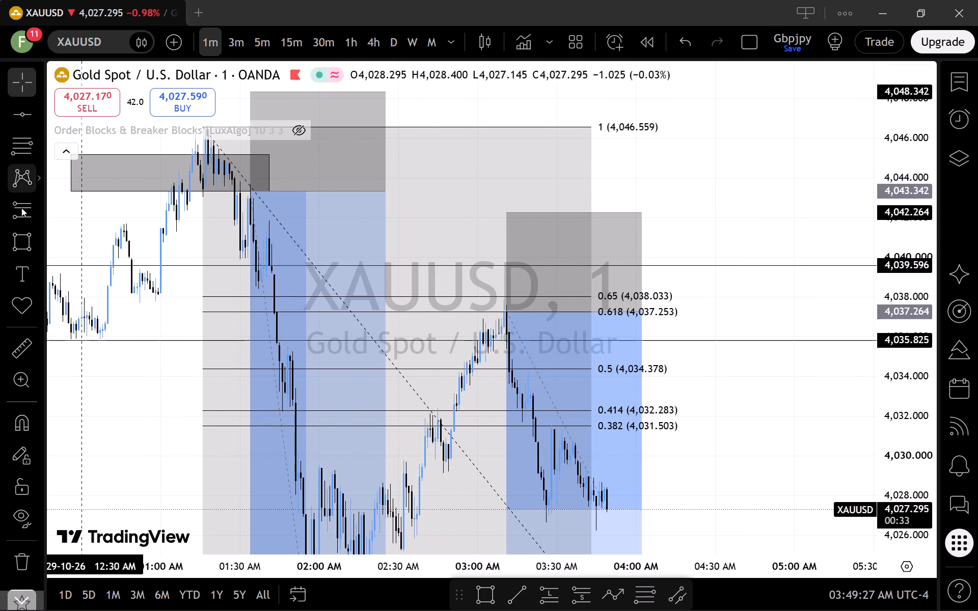
{"action": "left_click", "coordinate": [11, 237]}
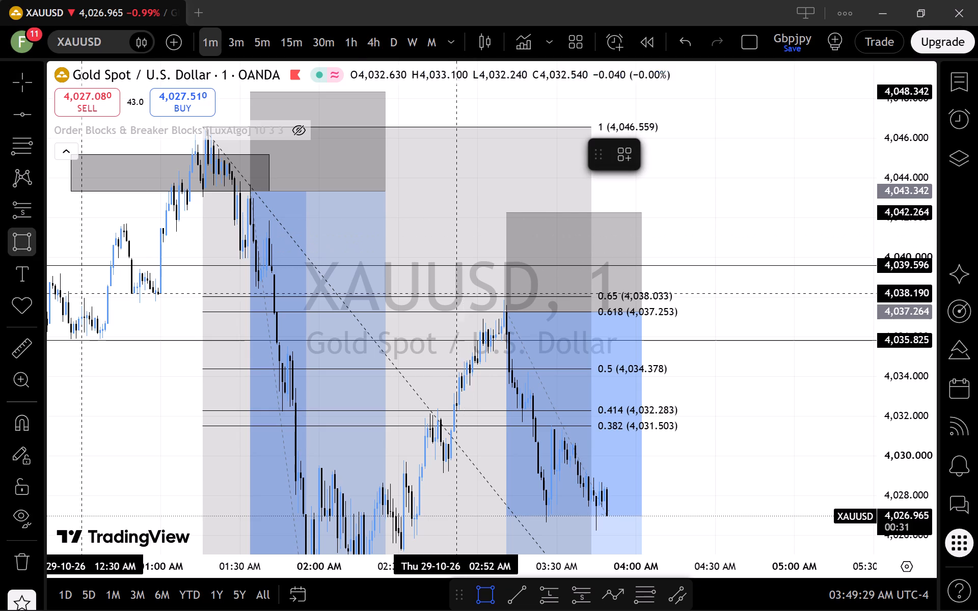
{"action": "left_click", "coordinate": [430, 296]}
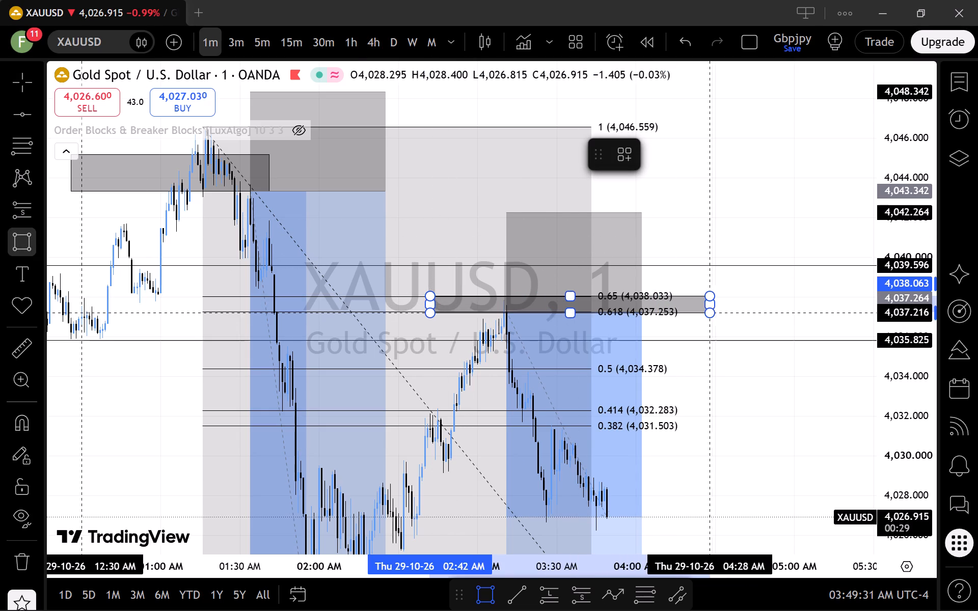
{"action": "left_click", "coordinate": [715, 312]}
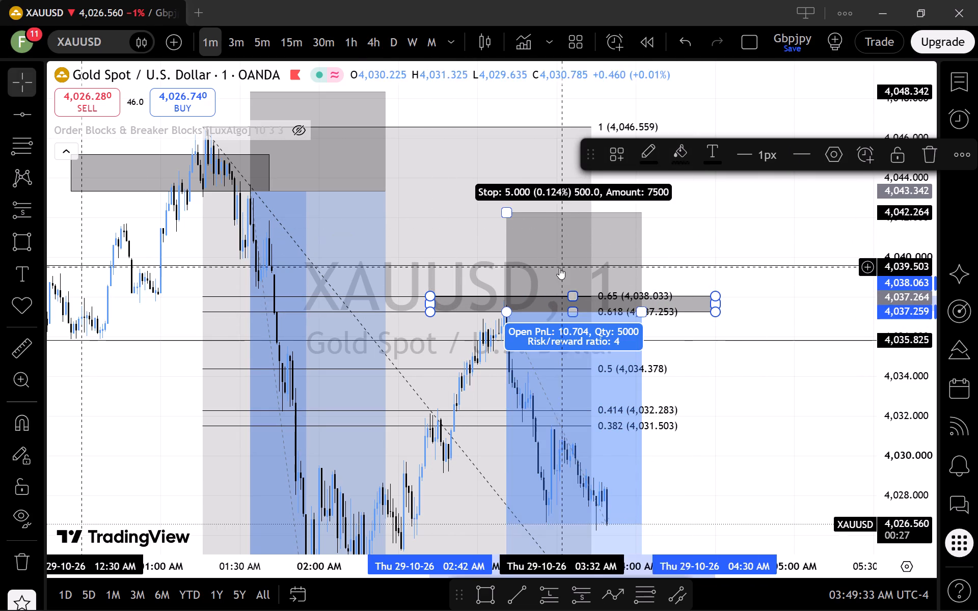
Delete the Fib retracement, keeping the rectangle over its 0.618–0.65 zone.
{"action": "left_click", "coordinate": [559, 268]}
{"action": "left_click", "coordinate": [465, 456]}
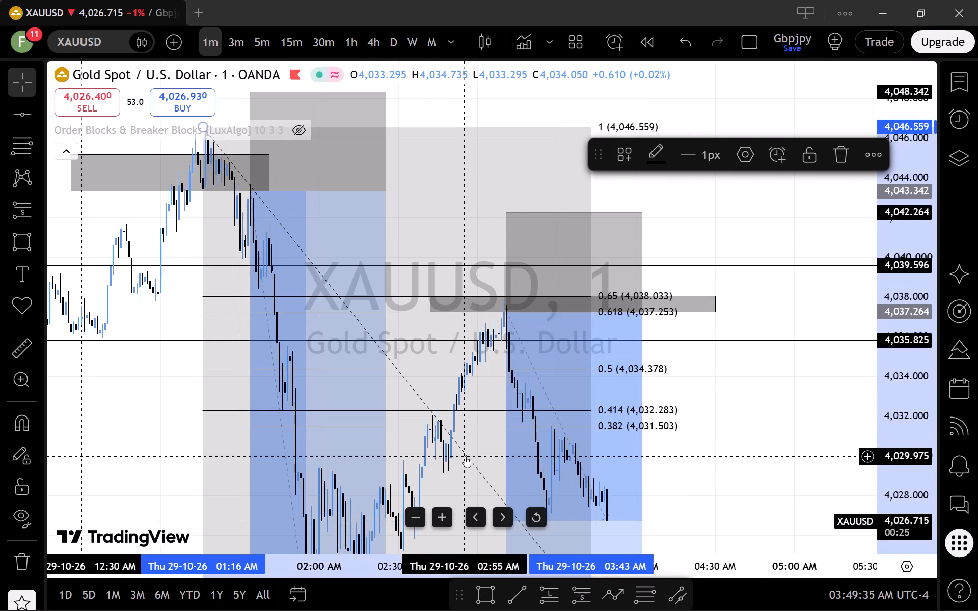
{"action": "key", "text": "Delete"}
Review both boxed zones and short positions against the 12:00–12:30 AM range and the latest price action.
{"action": "scroll", "coordinate": [670, 354], "scroll_direction": "down", "scroll_amount": 1}
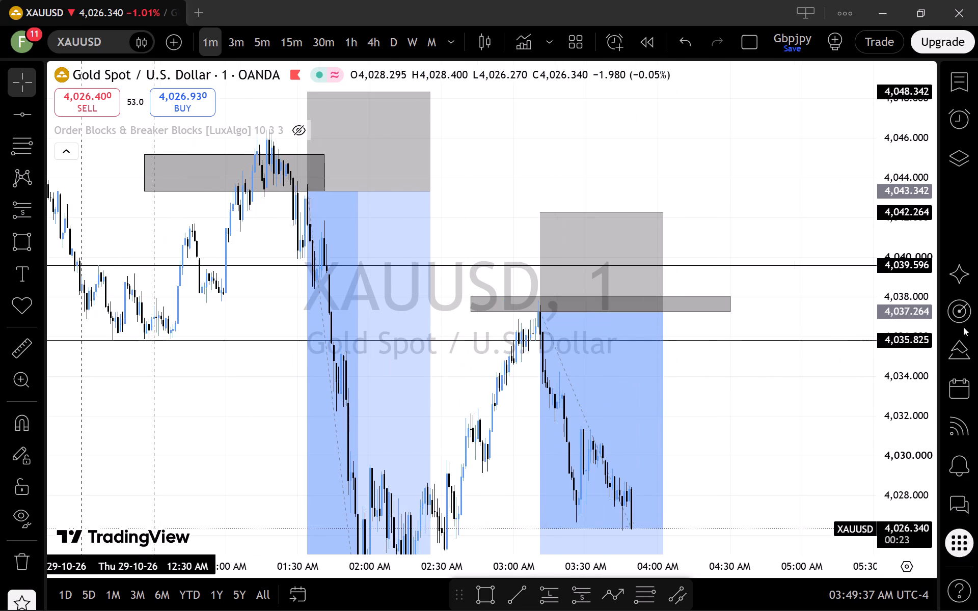
{"action": "scroll", "coordinate": [975, 327], "scroll_direction": "down", "scroll_amount": 6}
{"action": "scroll", "coordinate": [930, 368], "scroll_direction": "down", "scroll_amount": 17}
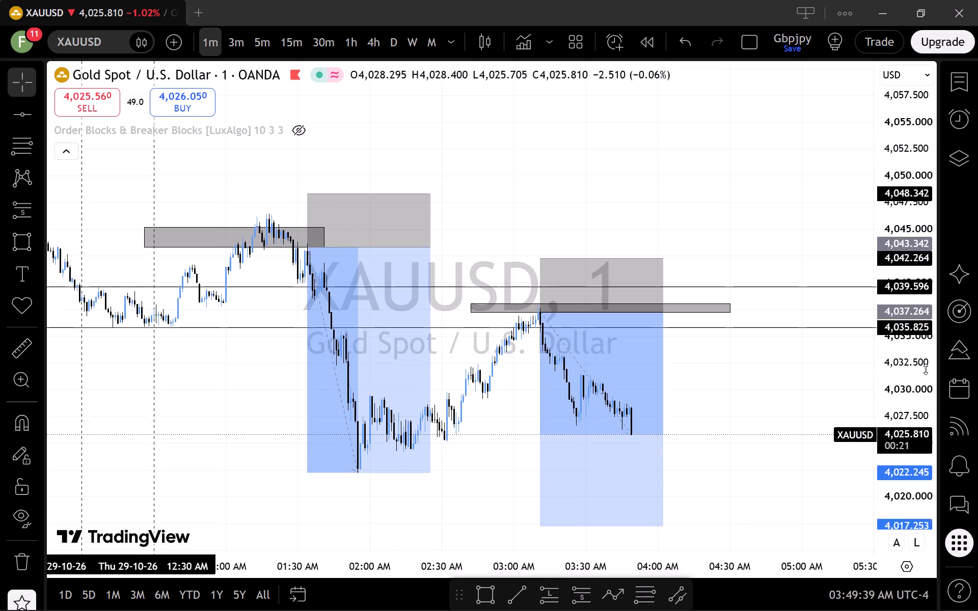
{"action": "scroll", "coordinate": [926, 369], "scroll_direction": "down", "scroll_amount": 1}
{"action": "scroll", "coordinate": [762, 373], "scroll_direction": "down", "scroll_amount": 2}
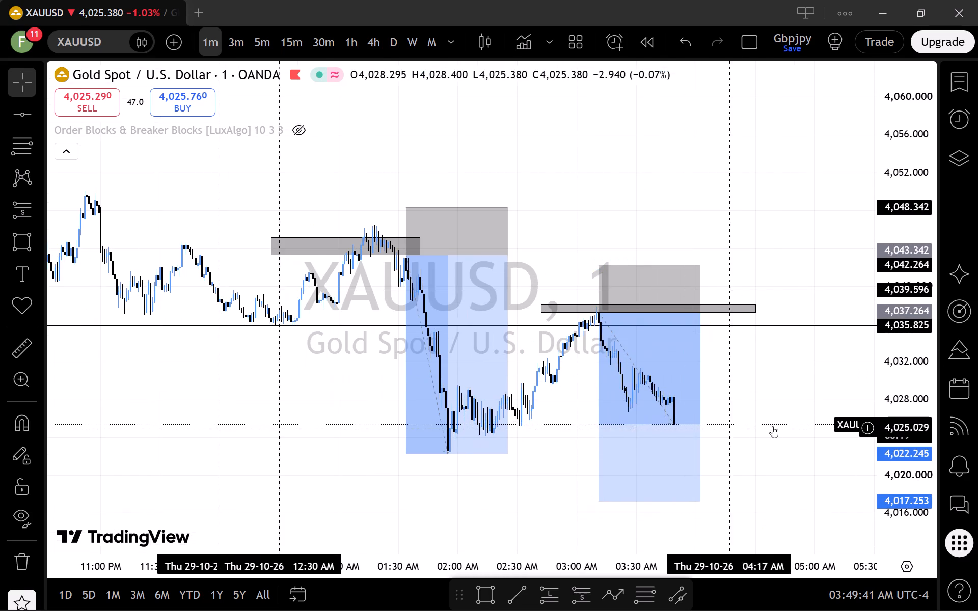
{"action": "left_click", "coordinate": [773, 426]}
{"action": "scroll", "coordinate": [773, 426], "scroll_direction": "up", "scroll_amount": 3}
{"action": "scroll", "coordinate": [902, 451], "scroll_direction": "up", "scroll_amount": 7}
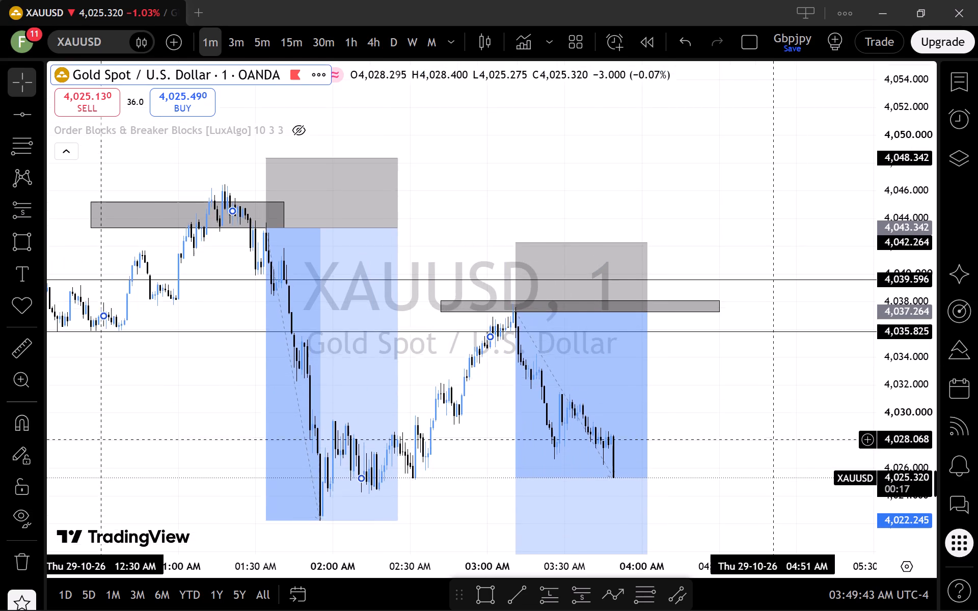
{"action": "scroll", "coordinate": [774, 439], "scroll_direction": "down", "scroll_amount": 2}
{"action": "left_click_drag", "start_coordinate": [767, 428], "coordinate": [818, 328]}
{"action": "scroll", "coordinate": [912, 290], "scroll_direction": "down", "scroll_amount": 14}
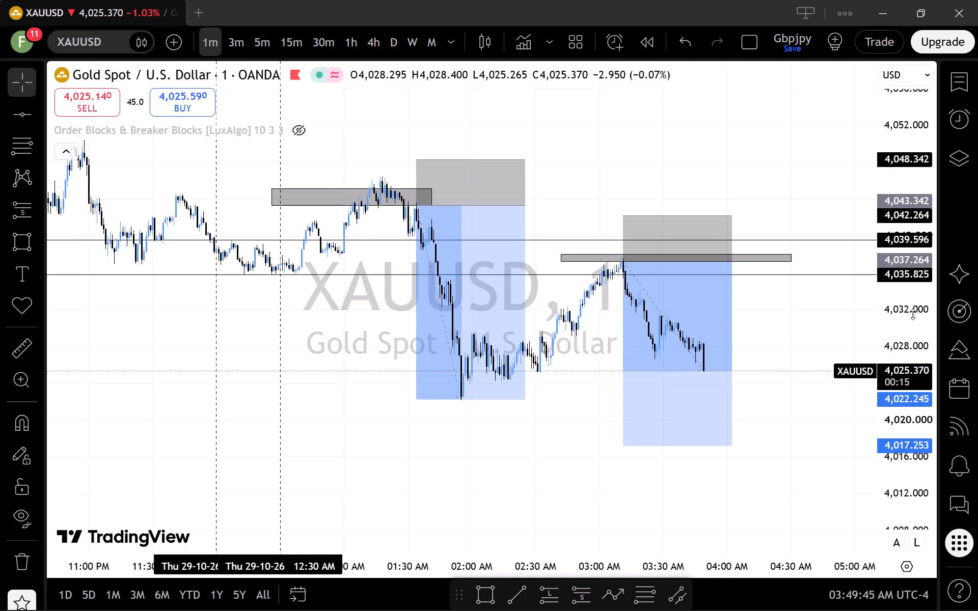
{"action": "scroll", "coordinate": [508, 400], "scroll_direction": "up", "scroll_amount": 2}
{"action": "scroll", "coordinate": [508, 400], "scroll_direction": "down", "scroll_amount": 4}
{"action": "left_click_drag", "start_coordinate": [498, 475], "coordinate": [569, 499]}
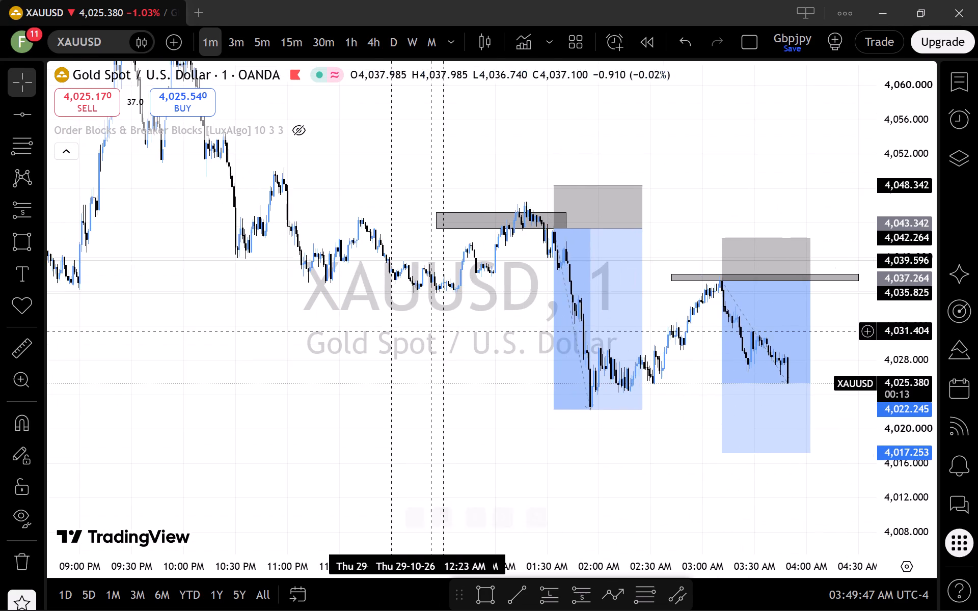
{"action": "scroll", "coordinate": [432, 331], "scroll_direction": "up", "scroll_amount": 3}
{"action": "left_click_drag", "start_coordinate": [180, 314], "coordinate": [192, 319]}
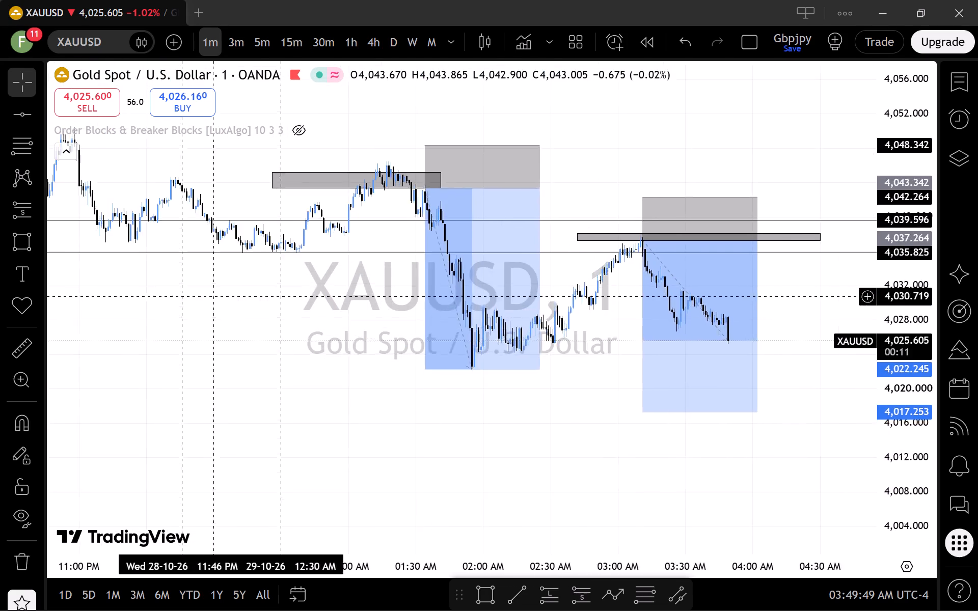
{"action": "left_click_drag", "start_coordinate": [192, 319], "coordinate": [246, 340]}
{"action": "left_click", "coordinate": [652, 445]}
{"action": "scroll", "coordinate": [631, 382], "scroll_direction": "up", "scroll_amount": 2}
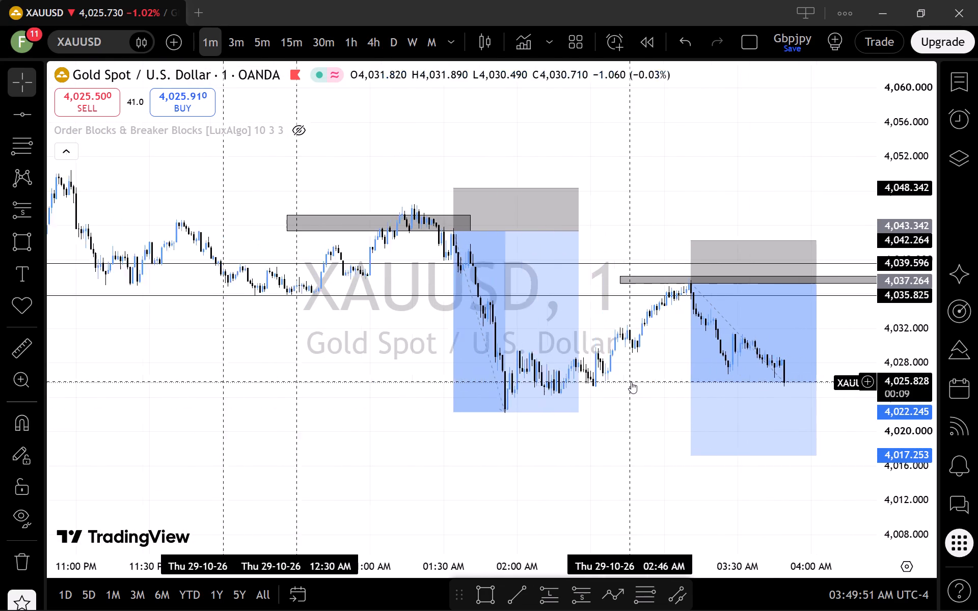
{"action": "scroll", "coordinate": [631, 382], "scroll_direction": "up", "scroll_amount": 1}
Switch the XAUUSD chart to the 5-minute timeframe.
{"action": "left_click", "coordinate": [258, 38]}
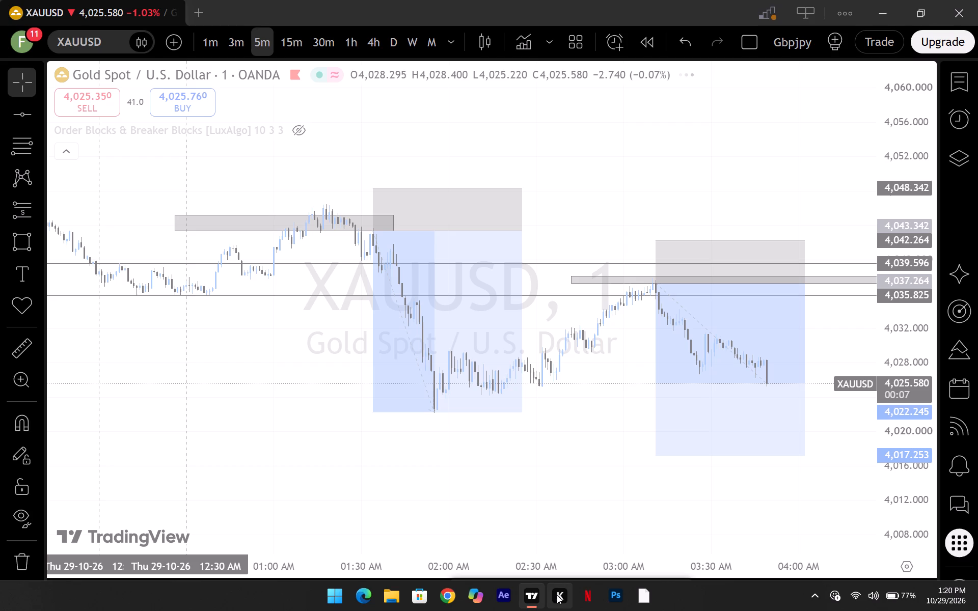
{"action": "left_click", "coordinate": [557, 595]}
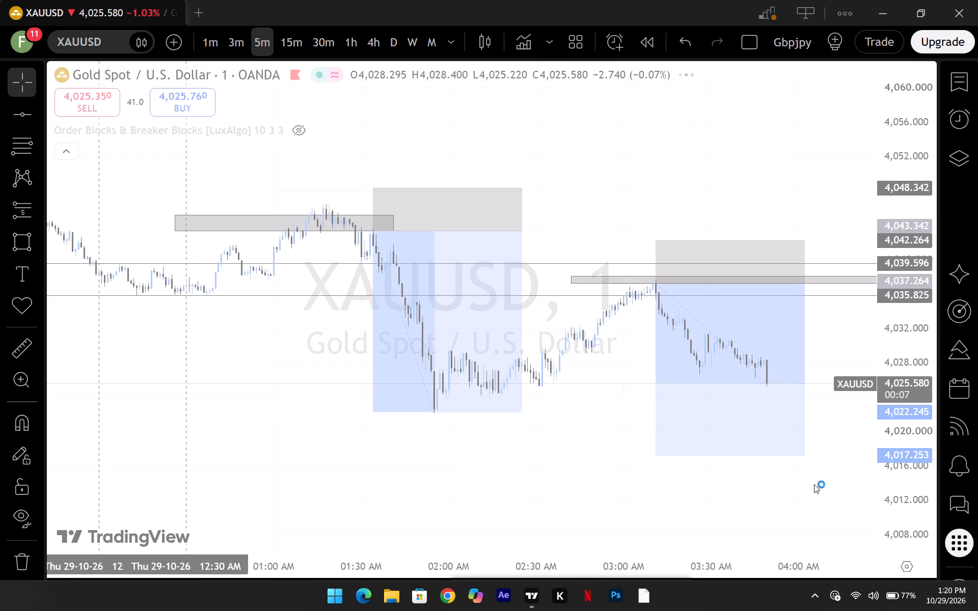
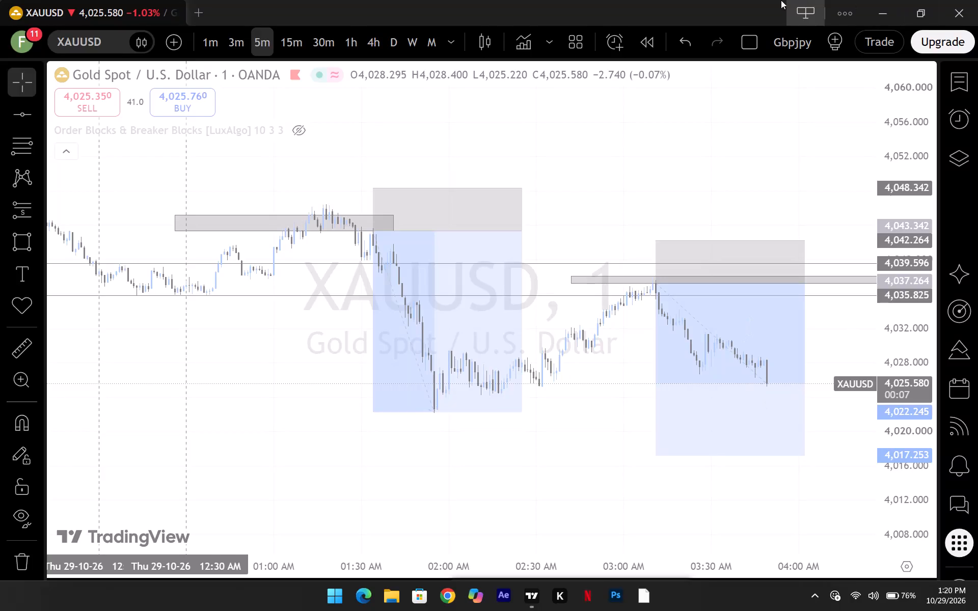
Close the TradingView window with the XAUUSD chart.
{"action": "left_click", "coordinate": [977, 0]}
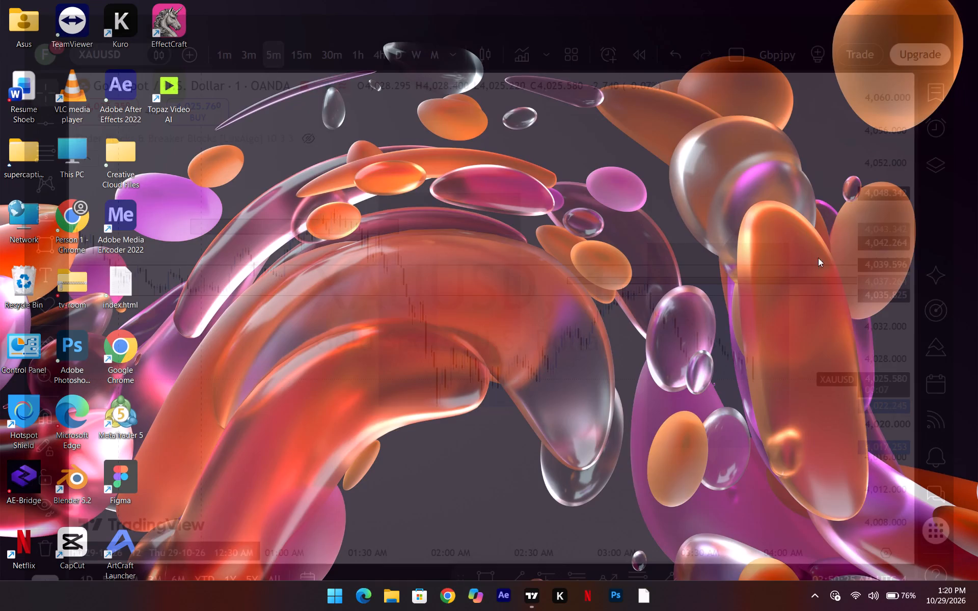